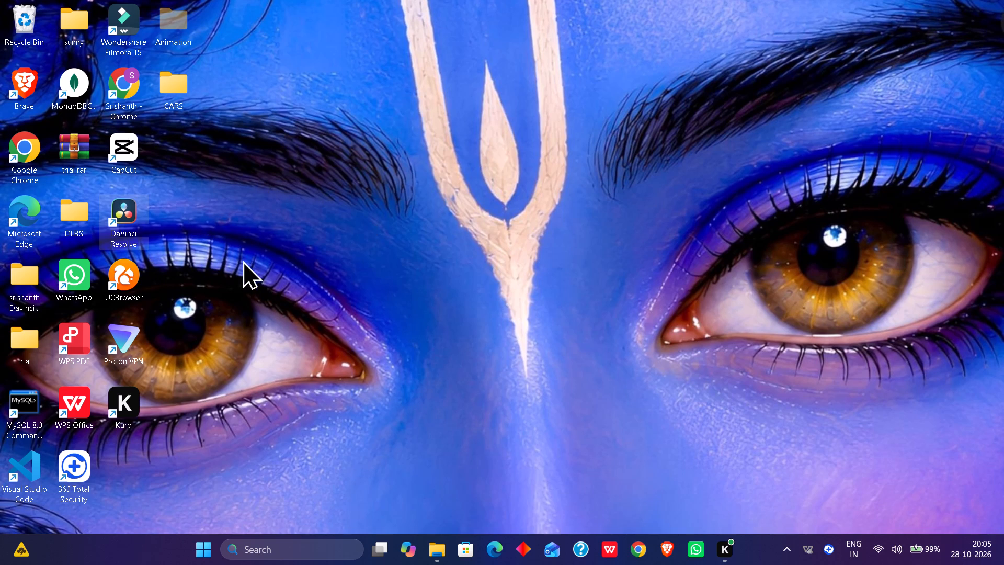
Launch DaVinci Resolve from the desktop.
{"action": "double_click", "coordinate": [128, 213]}
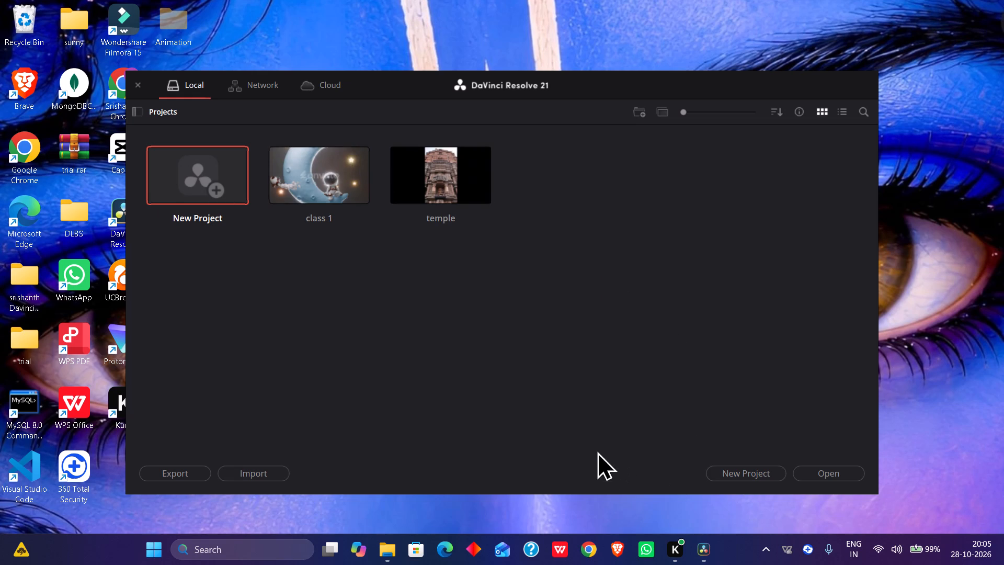
Create a new local project named CARS, keeping the default media location.
{"action": "left_click", "coordinate": [760, 471]}
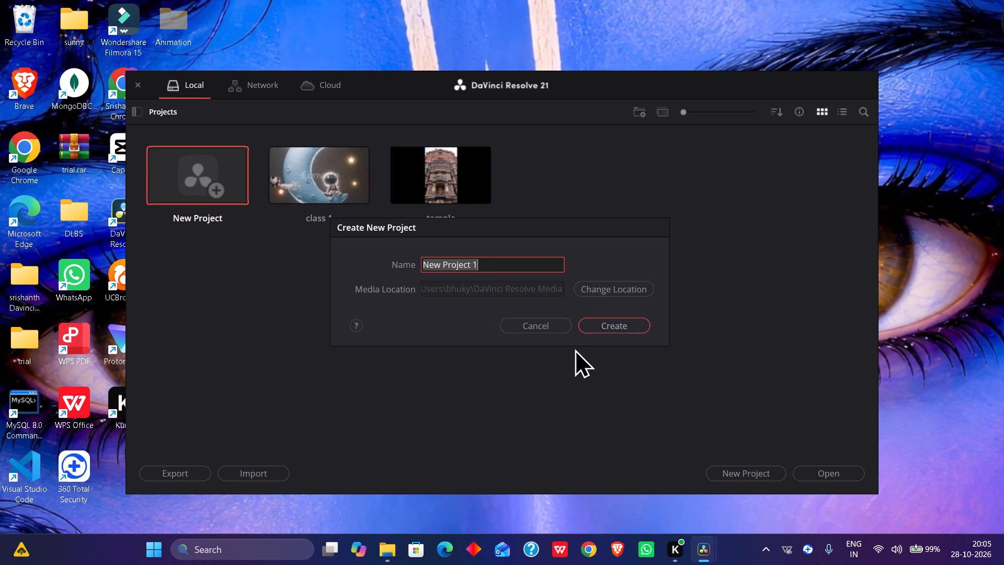
{"action": "key", "text": "BackSpace"}
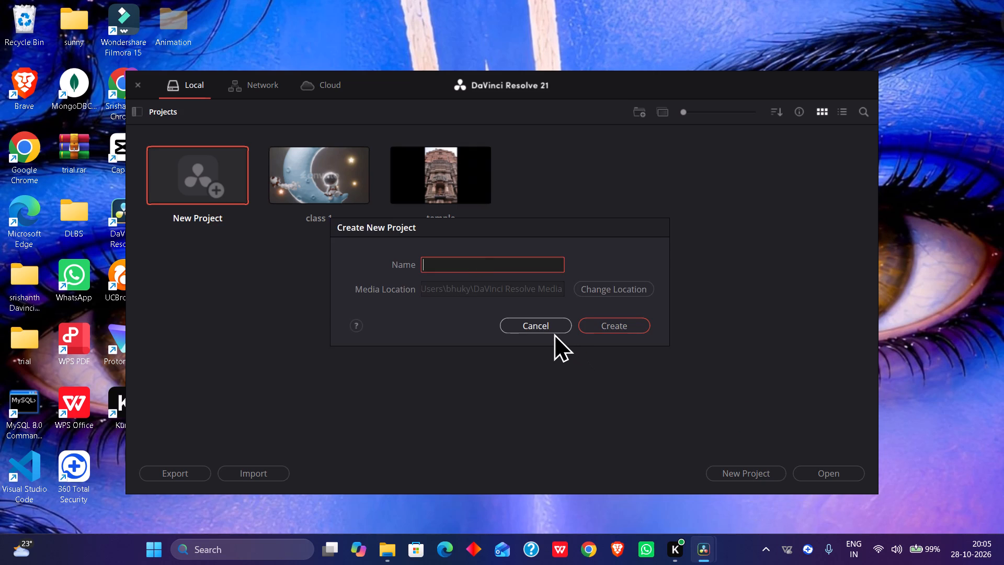
{"action": "type", "text": "CAR"}
{"action": "key", "text": "shift+s"}
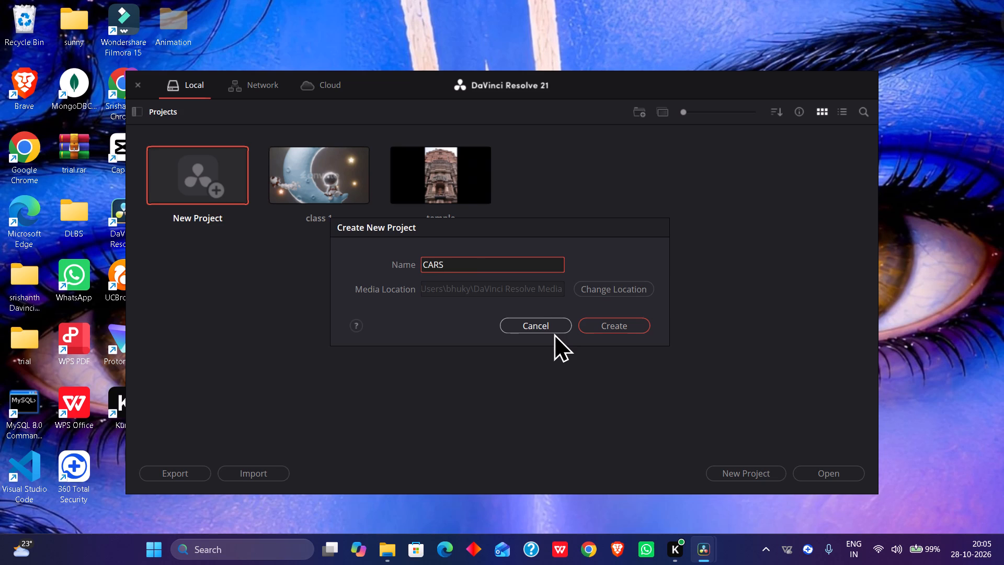
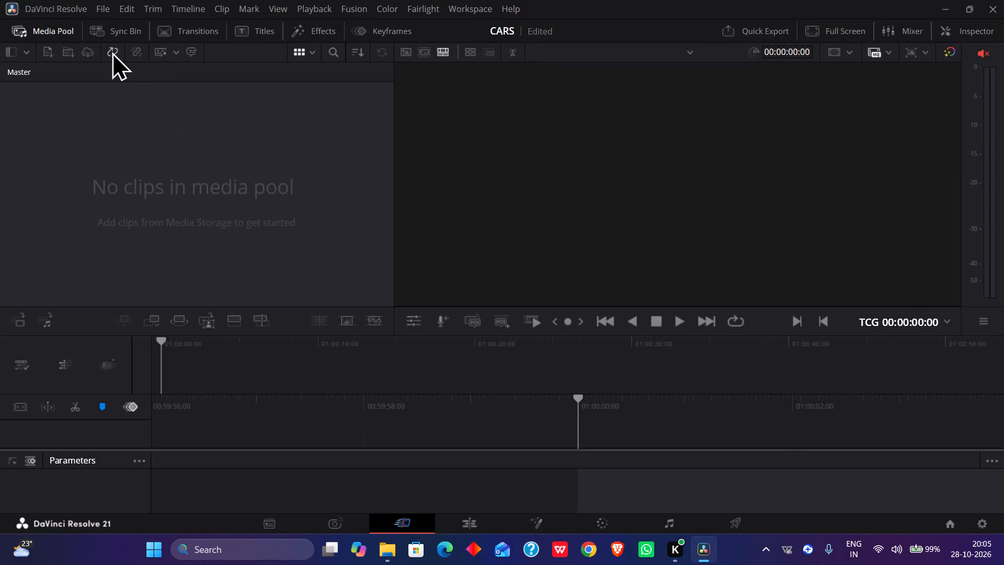
Import the CARS folder from the Desktop into the media pool, leaving the project frame rate unchanged.
{"action": "left_click", "coordinate": [73, 54]}
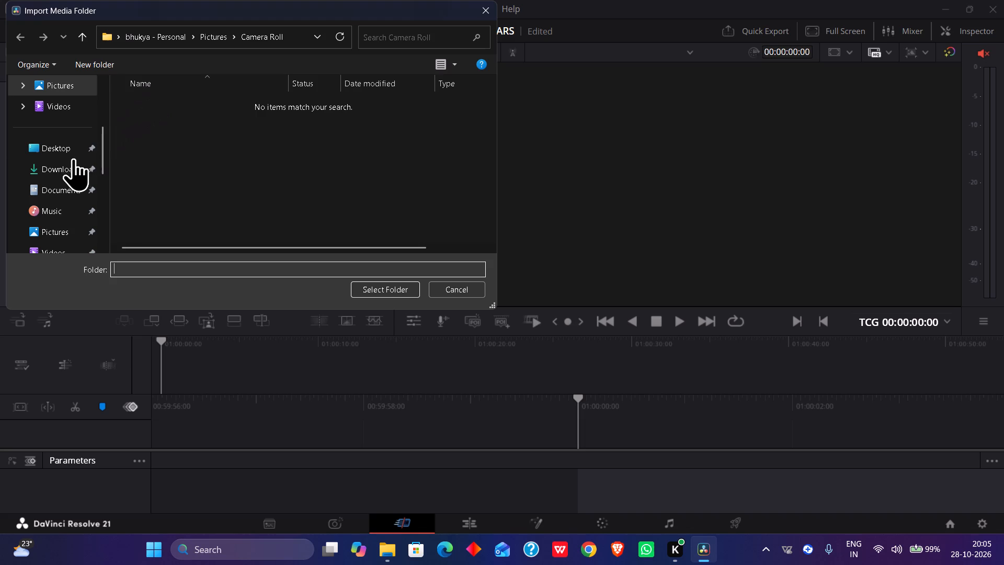
{"action": "double_click", "coordinate": [73, 153]}
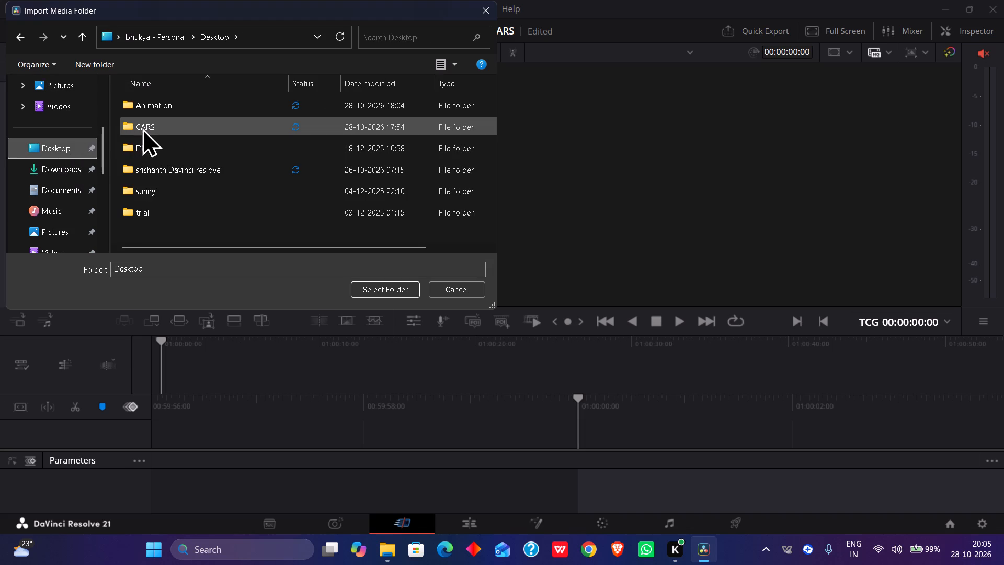
{"action": "left_click", "coordinate": [142, 128]}
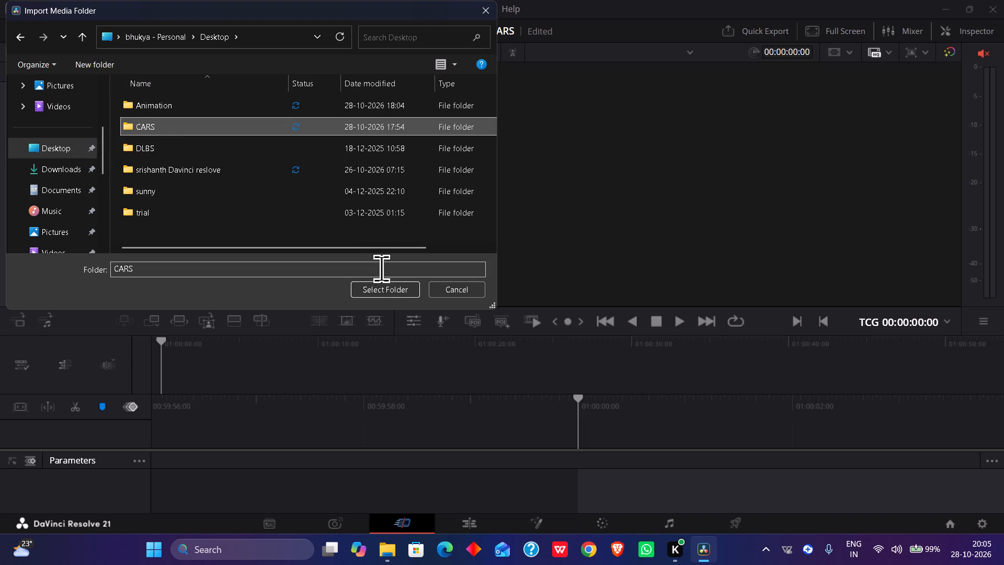
{"action": "left_click", "coordinate": [383, 282]}
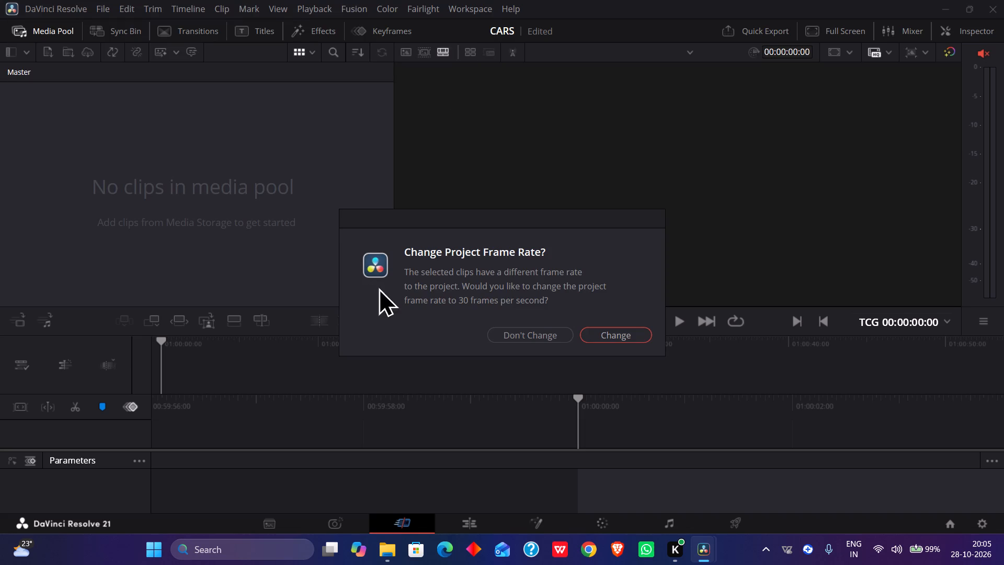
{"action": "left_click", "coordinate": [507, 330]}
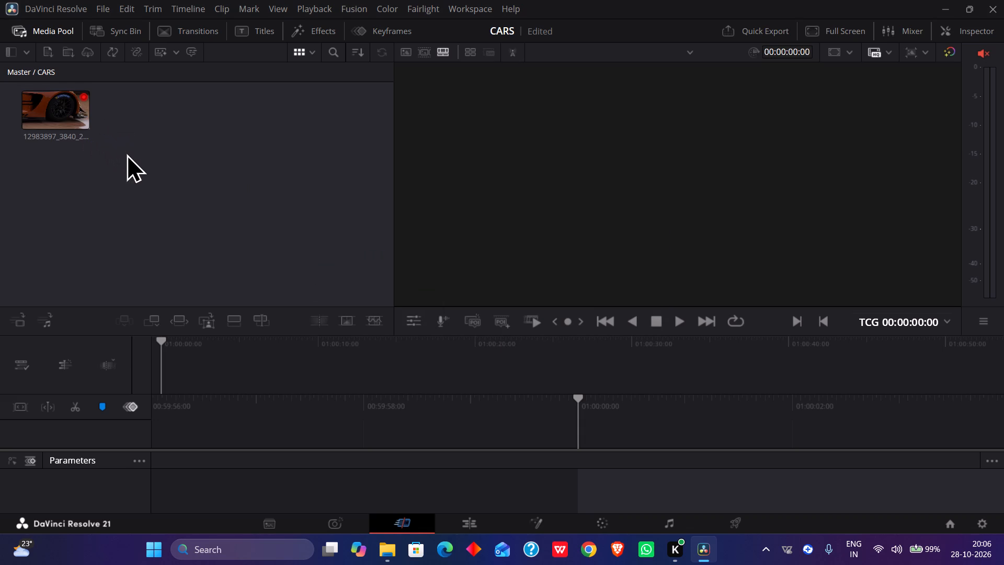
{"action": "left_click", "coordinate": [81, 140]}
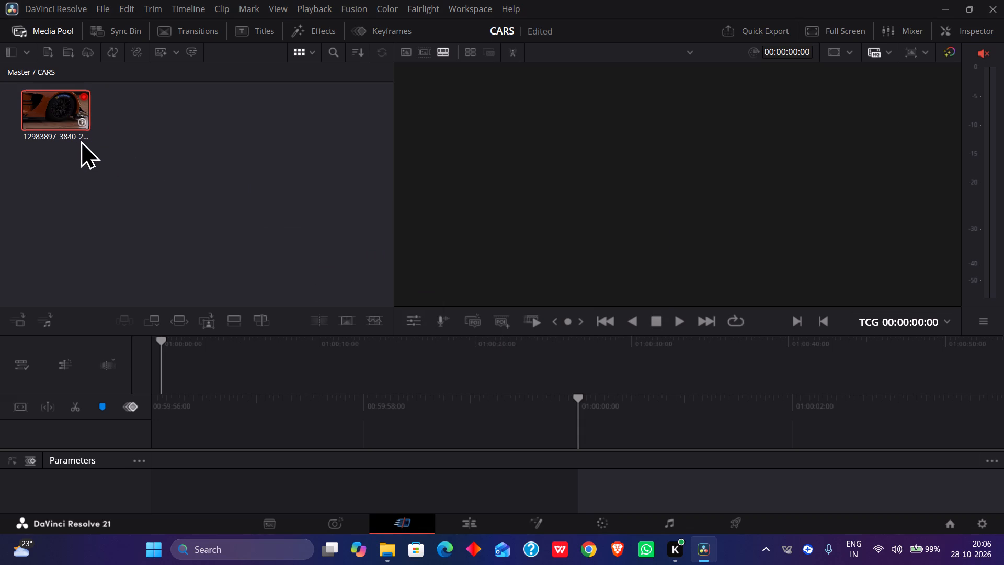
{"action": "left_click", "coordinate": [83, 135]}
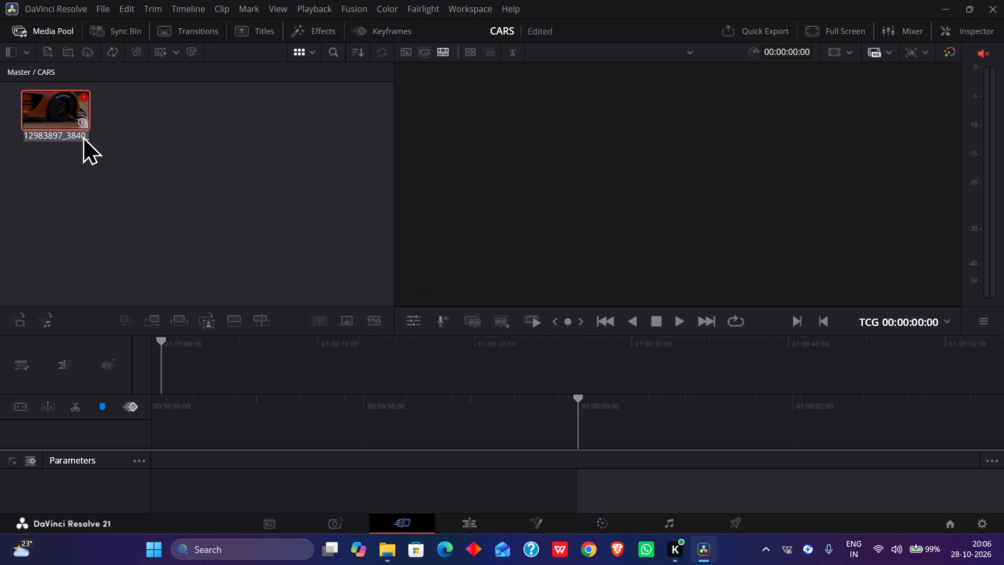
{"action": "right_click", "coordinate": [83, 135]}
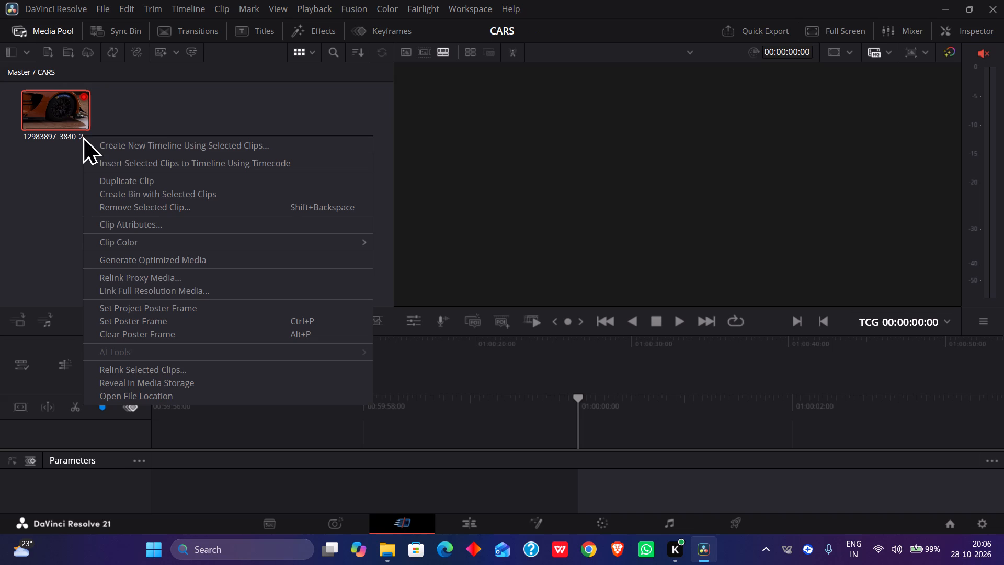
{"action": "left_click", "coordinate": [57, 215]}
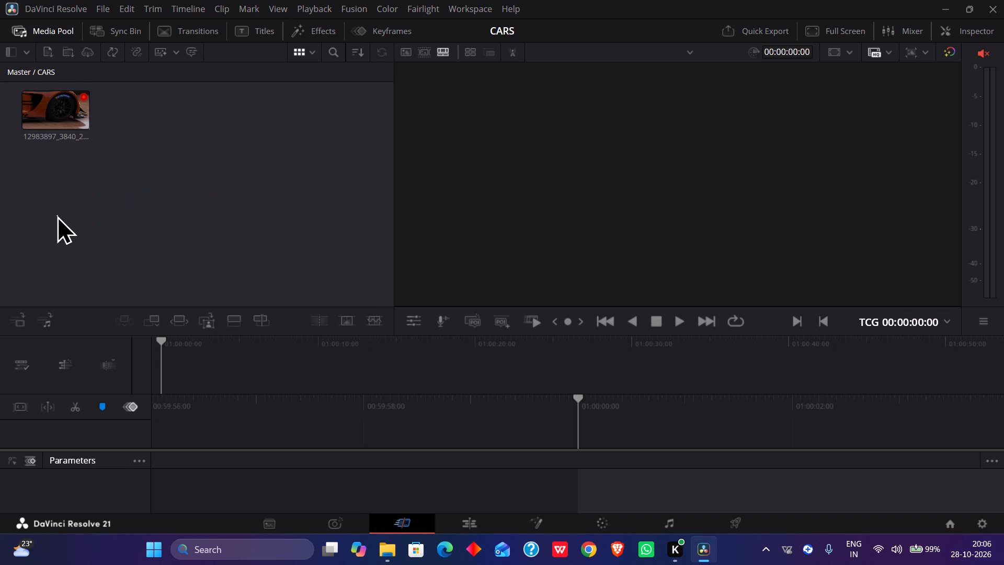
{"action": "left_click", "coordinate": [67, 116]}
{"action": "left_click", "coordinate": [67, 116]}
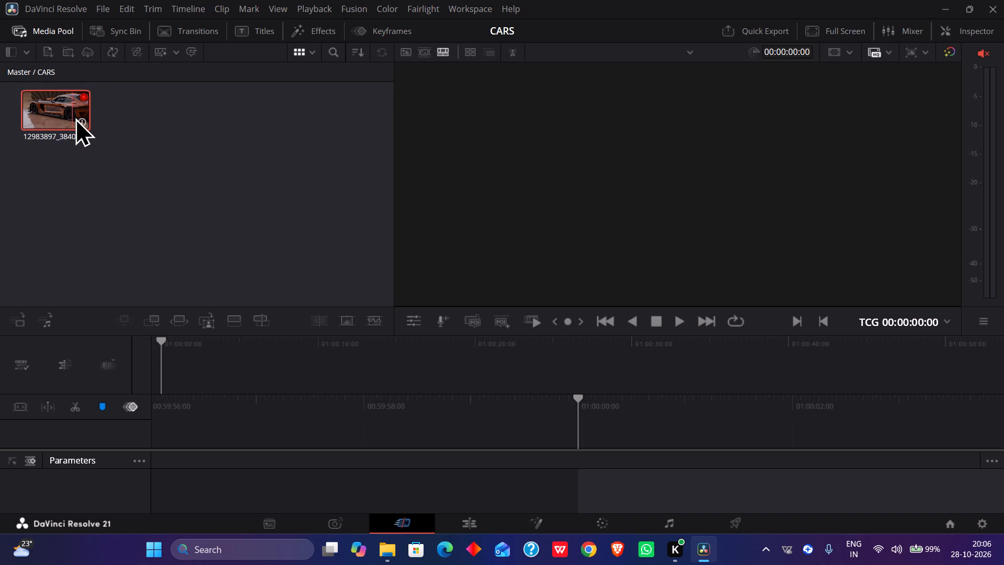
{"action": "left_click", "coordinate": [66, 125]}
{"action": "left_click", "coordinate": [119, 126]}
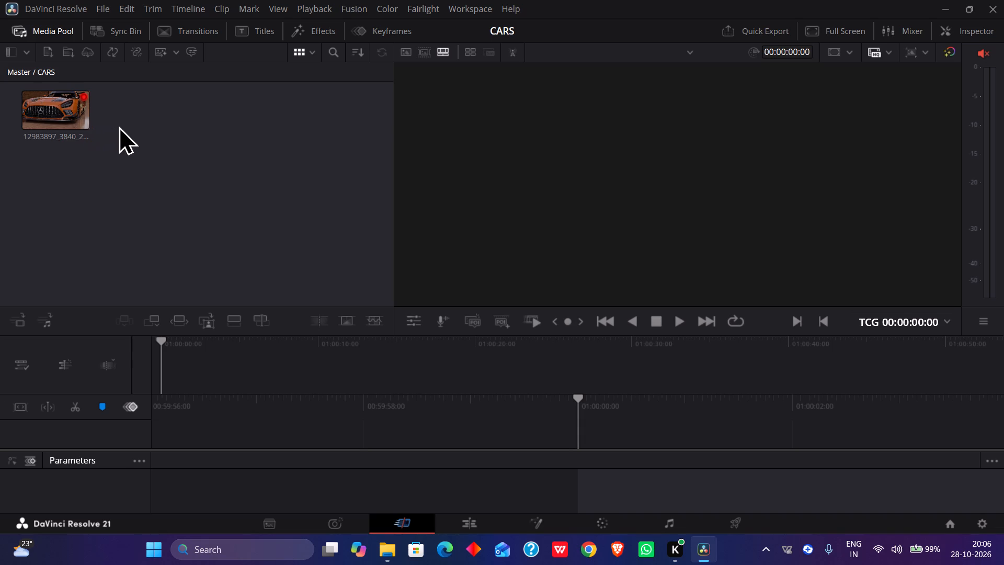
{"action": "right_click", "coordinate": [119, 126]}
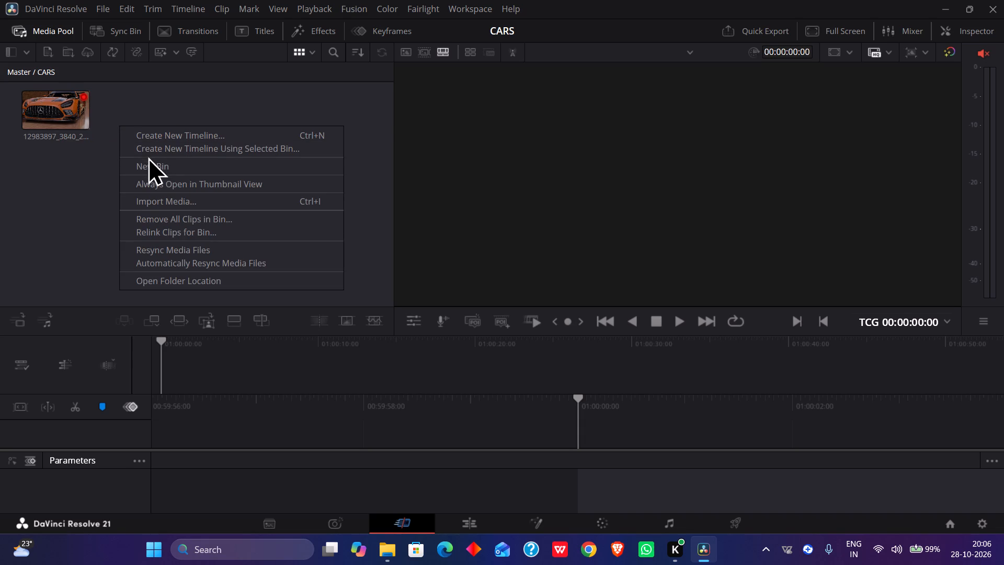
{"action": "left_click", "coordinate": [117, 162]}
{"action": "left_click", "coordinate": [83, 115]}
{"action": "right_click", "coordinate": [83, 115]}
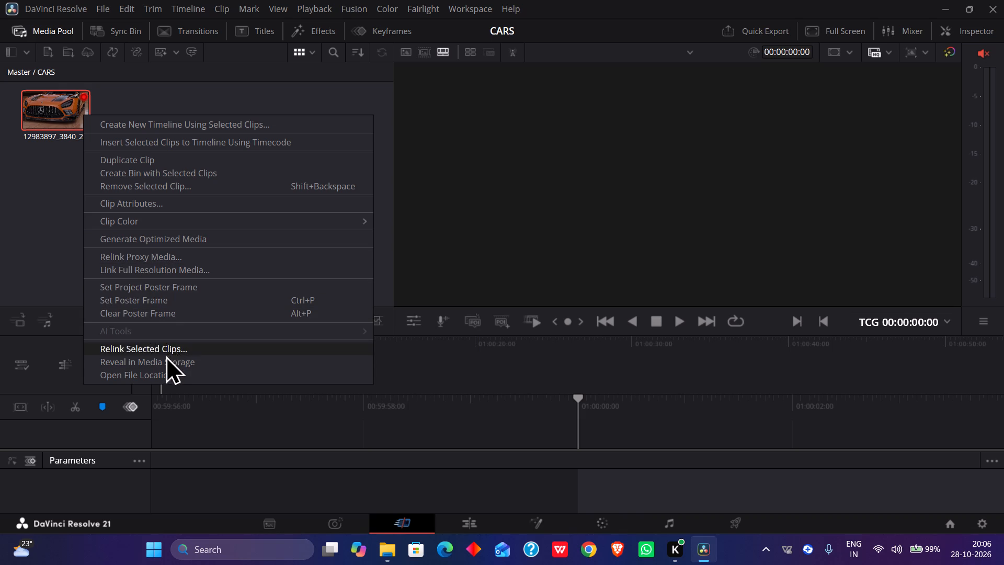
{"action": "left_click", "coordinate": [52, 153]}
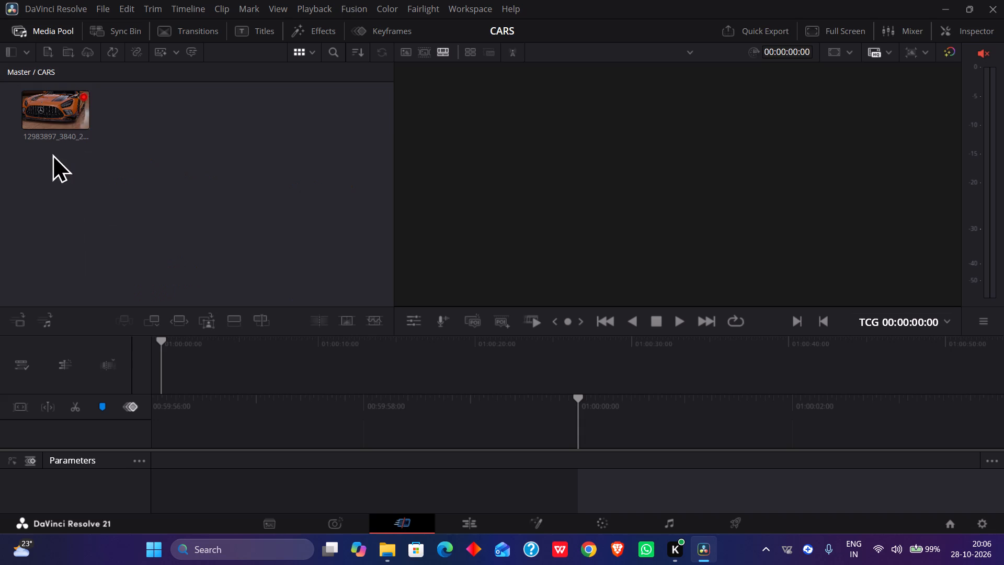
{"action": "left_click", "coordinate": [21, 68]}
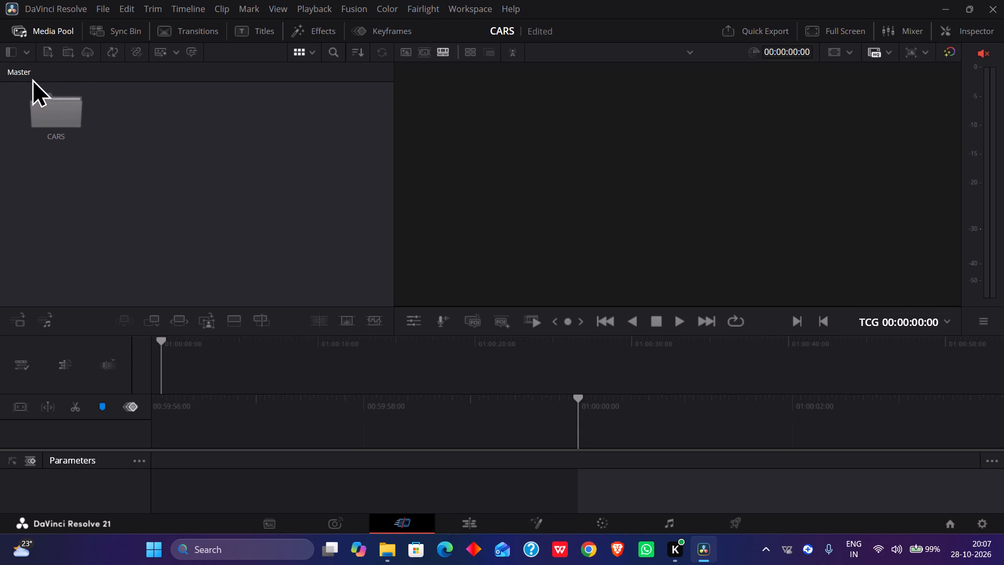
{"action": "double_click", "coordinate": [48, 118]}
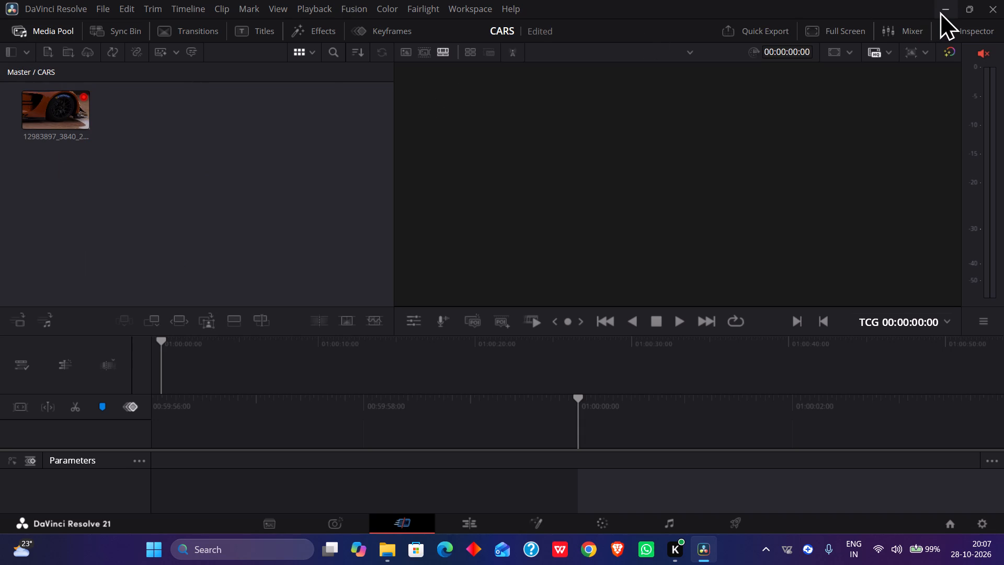
Switch to Google Chrome, search for "car animation video free download", and open Pixabay's car animation stock videos result.
{"action": "double_click", "coordinate": [592, 550]}
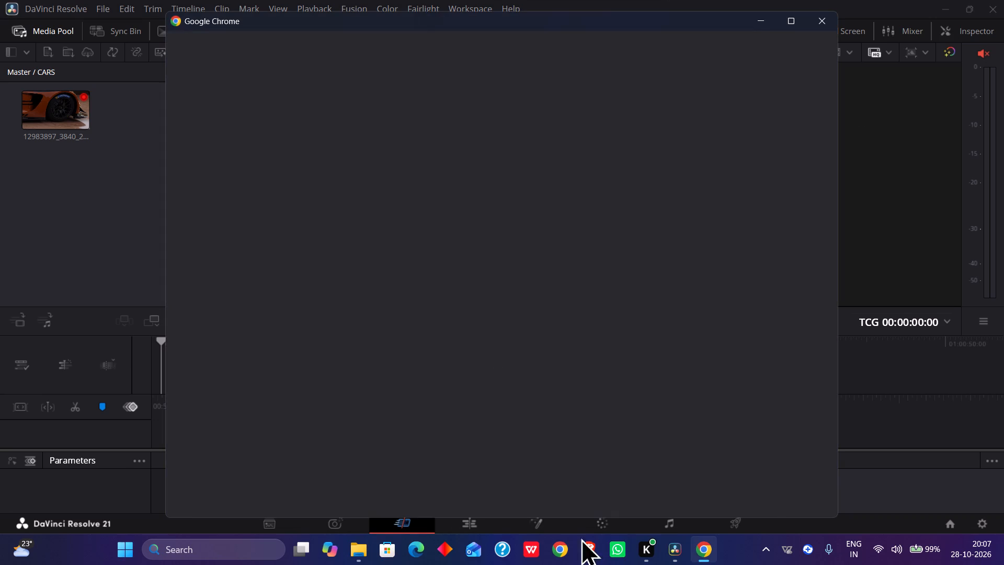
{"action": "left_click", "coordinate": [512, 301]}
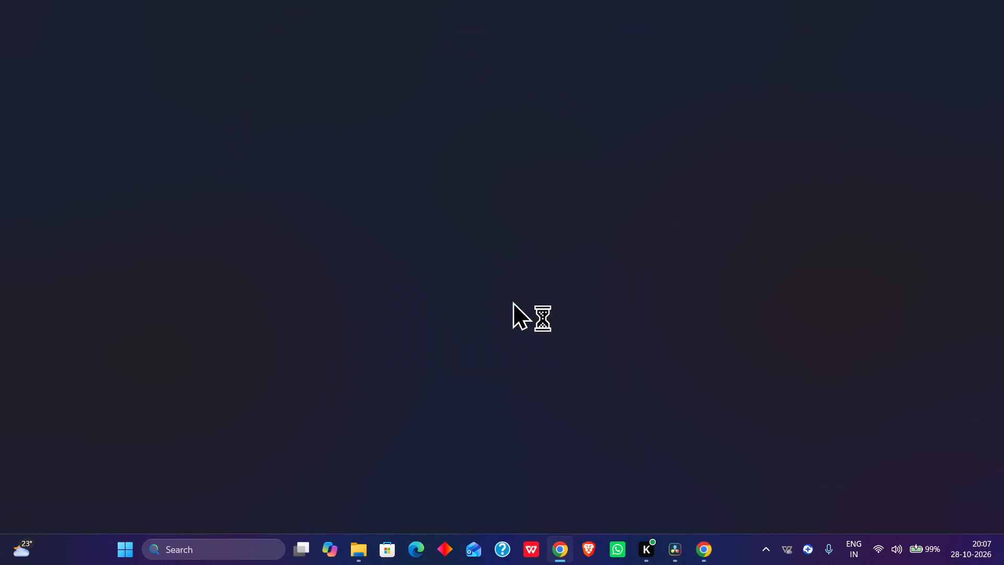
{"action": "left_click", "coordinate": [400, 266]}
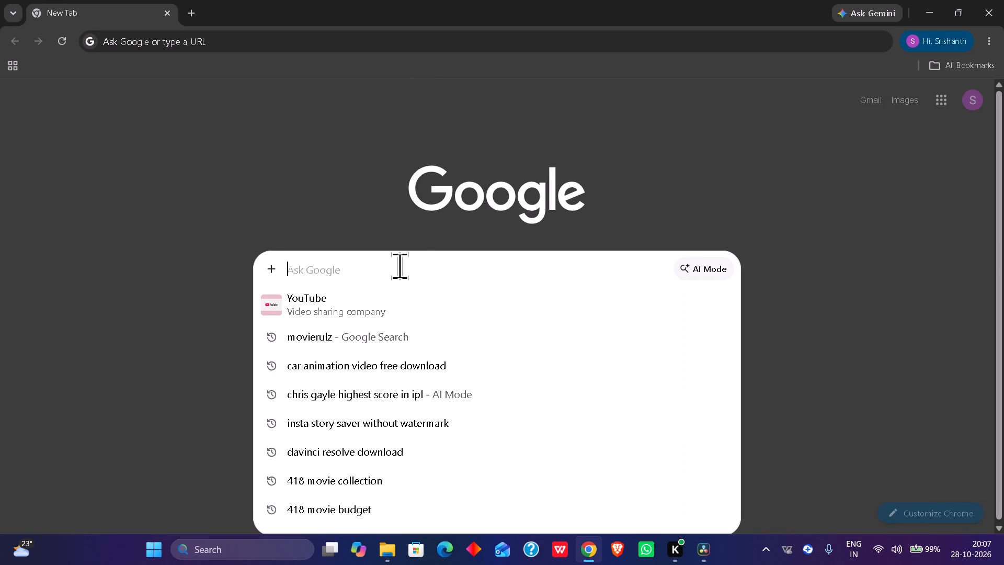
{"action": "type", "text": "car"}
{"action": "key", "text": "space"}
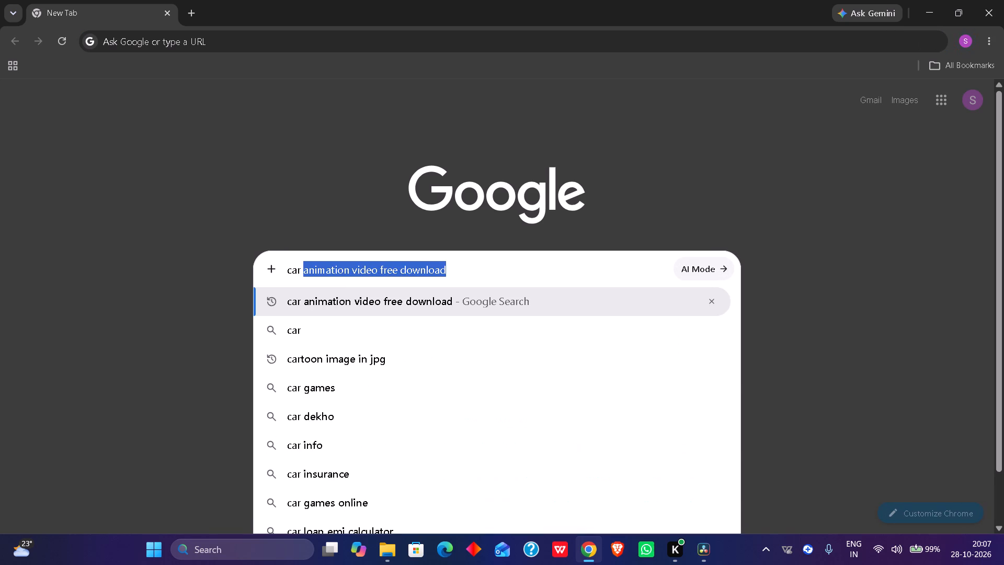
{"action": "key", "text": "Right"}
{"action": "key", "text": "Return"}
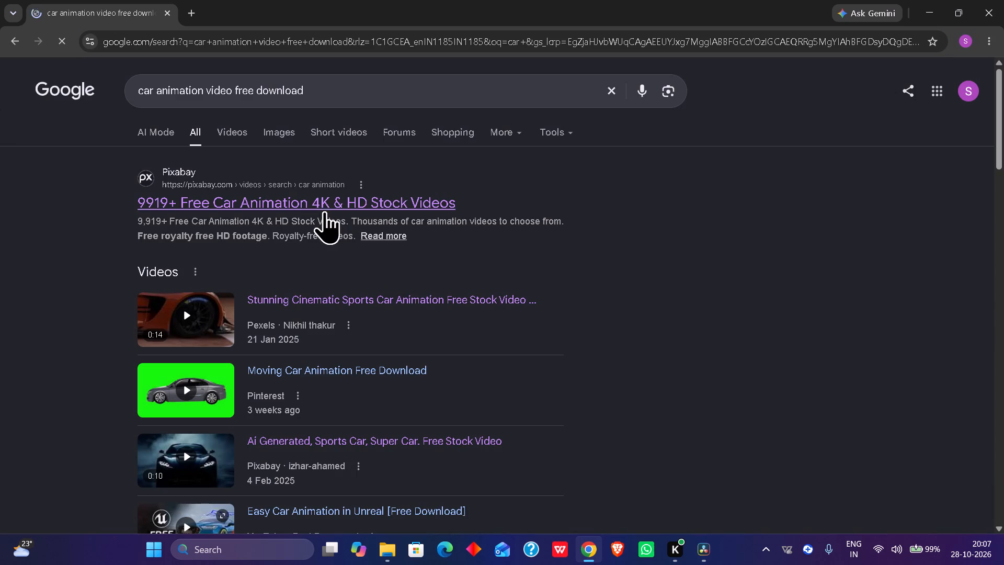
{"action": "left_click", "coordinate": [321, 205]}
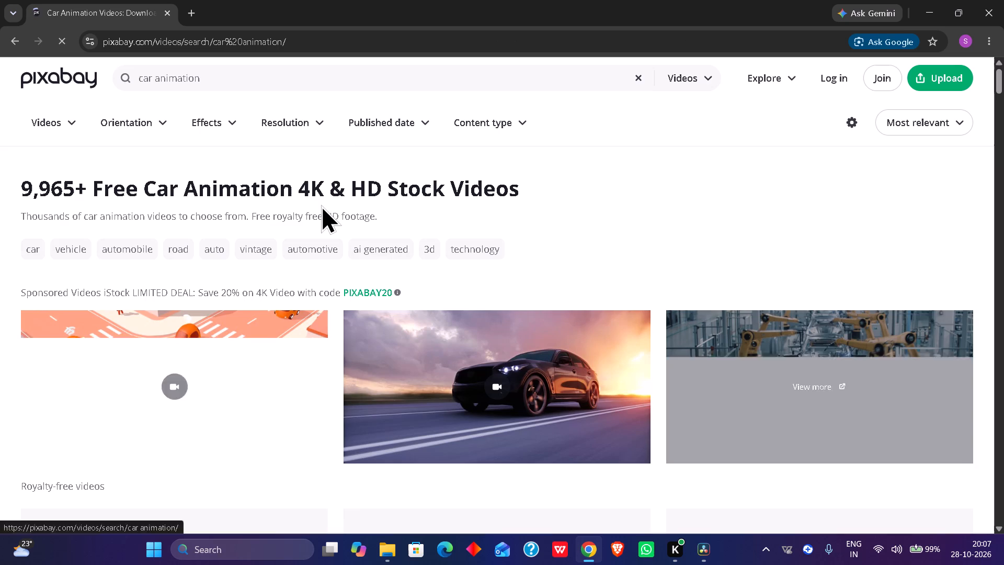
Download the free police car chase video from the Pixabay car animation results and check its download progress.
{"action": "scroll", "coordinate": [342, 337], "scroll_direction": "down", "scroll_amount": 3}
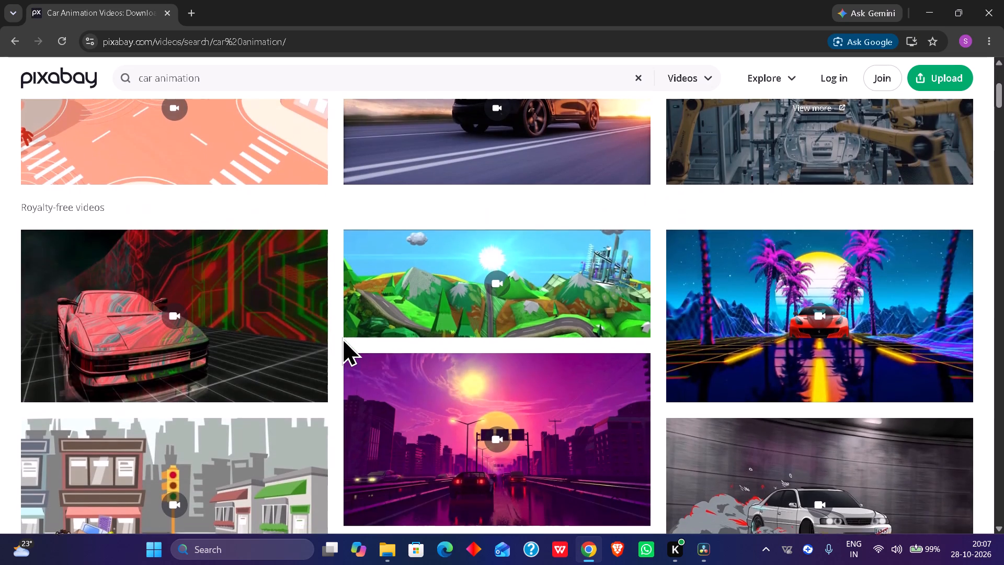
{"action": "scroll", "coordinate": [342, 337], "scroll_direction": "down", "scroll_amount": 4}
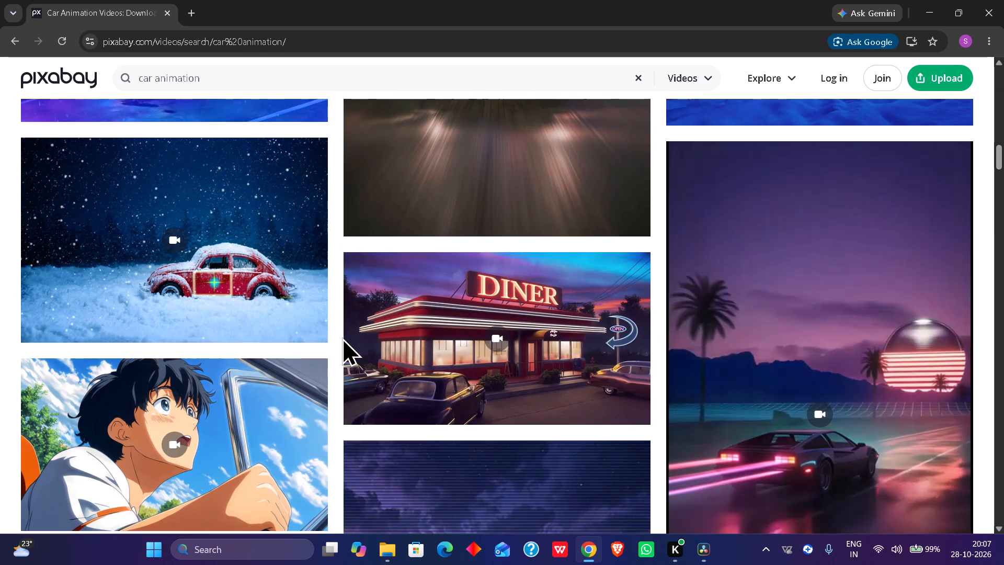
{"action": "scroll", "coordinate": [342, 337], "scroll_direction": "up", "scroll_amount": 5}
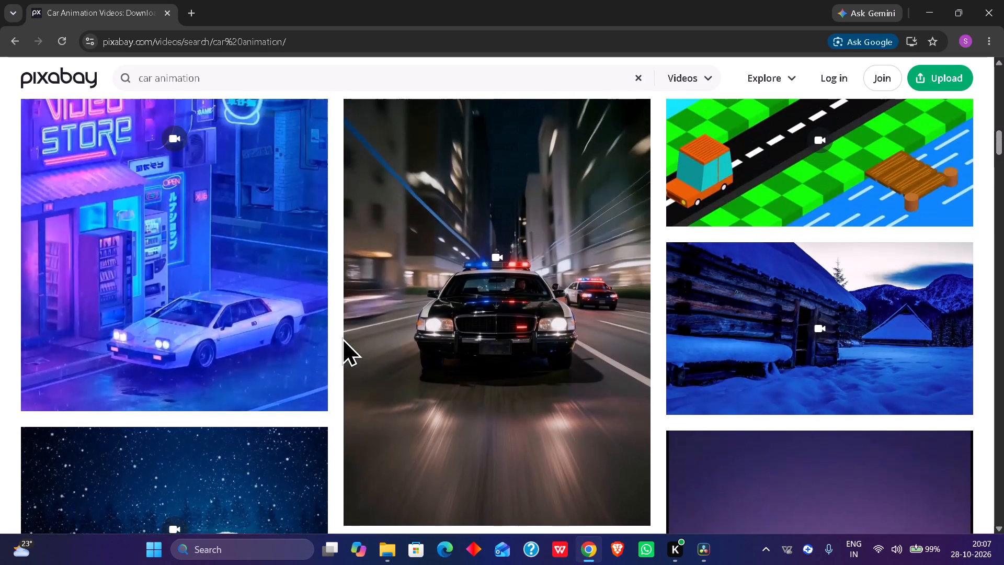
{"action": "scroll", "coordinate": [342, 337], "scroll_direction": "up", "scroll_amount": 1}
{"action": "left_click", "coordinate": [445, 345]}
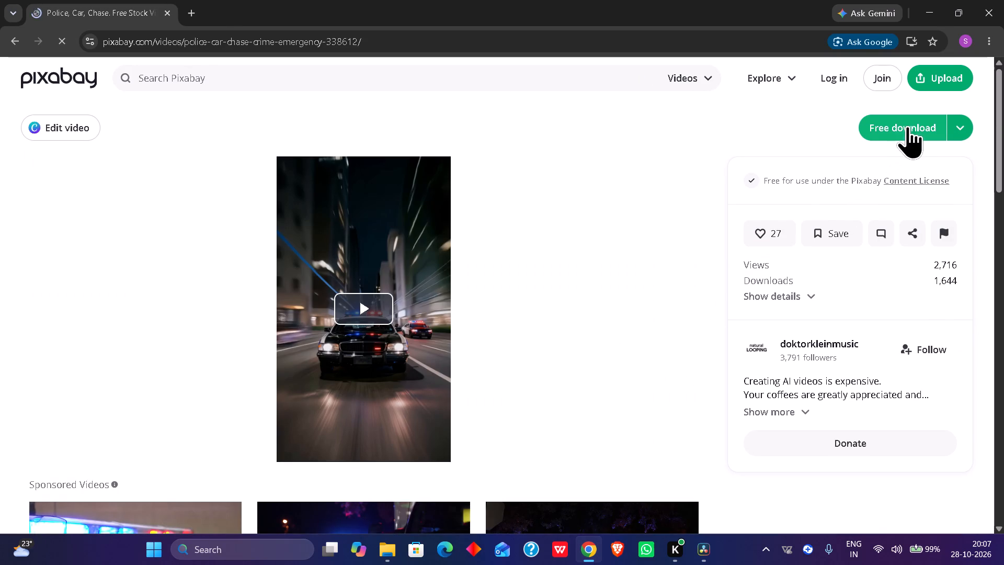
{"action": "left_click", "coordinate": [907, 125]}
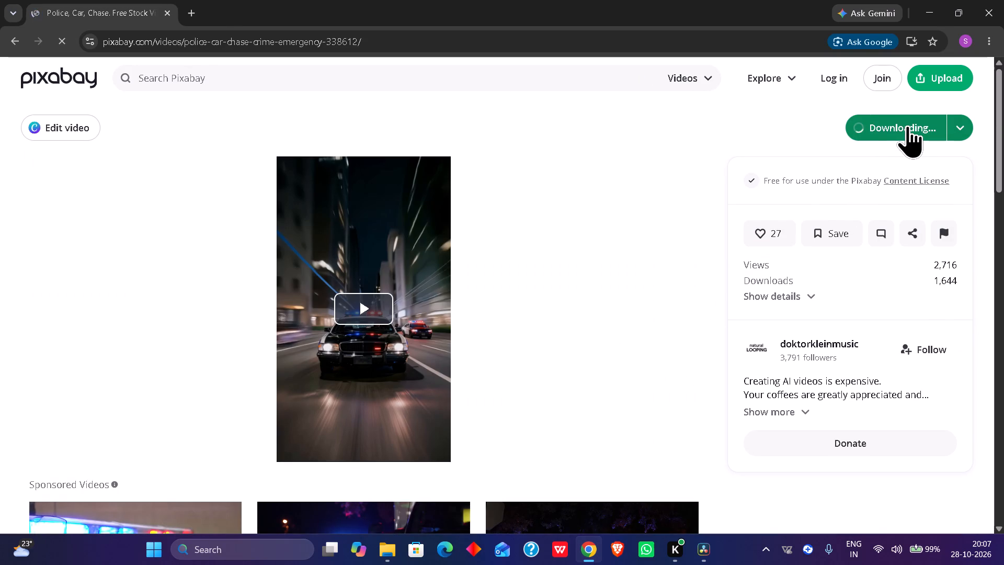
{"action": "scroll", "coordinate": [587, 289], "scroll_direction": "up", "scroll_amount": 2}
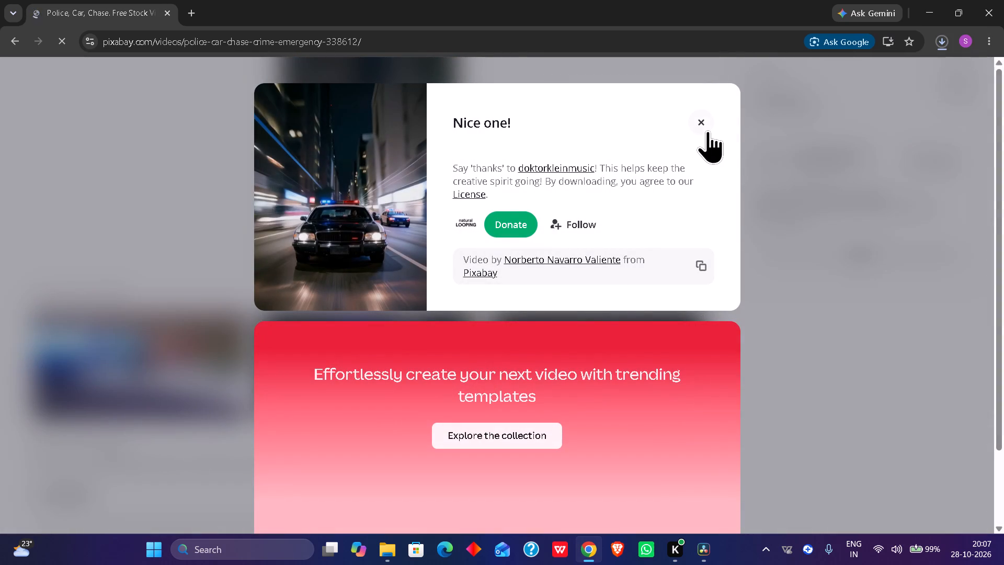
{"action": "left_click", "coordinate": [701, 120]}
{"action": "scroll", "coordinate": [568, 266], "scroll_direction": "up", "scroll_amount": 2}
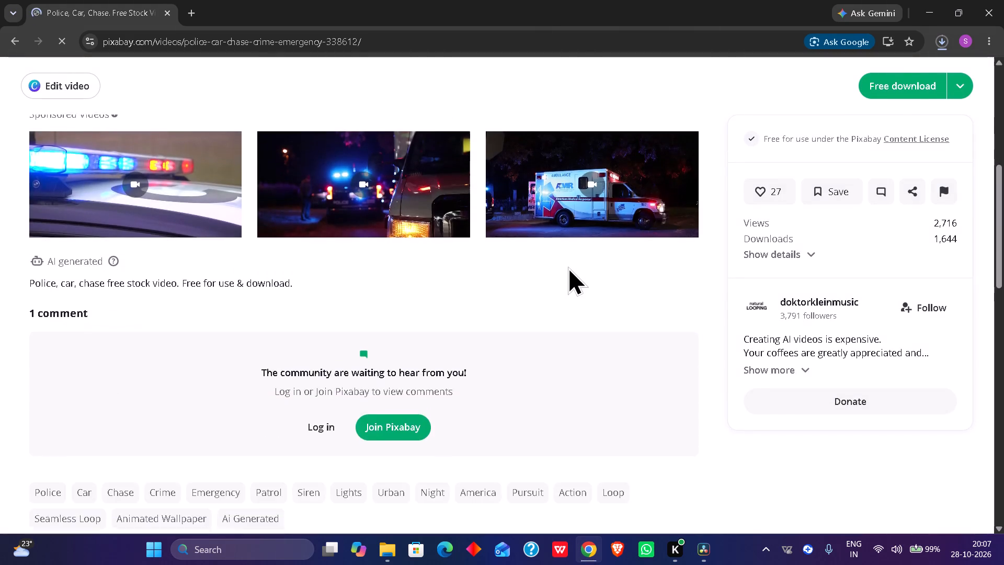
{"action": "scroll", "coordinate": [568, 266], "scroll_direction": "up", "scroll_amount": 1}
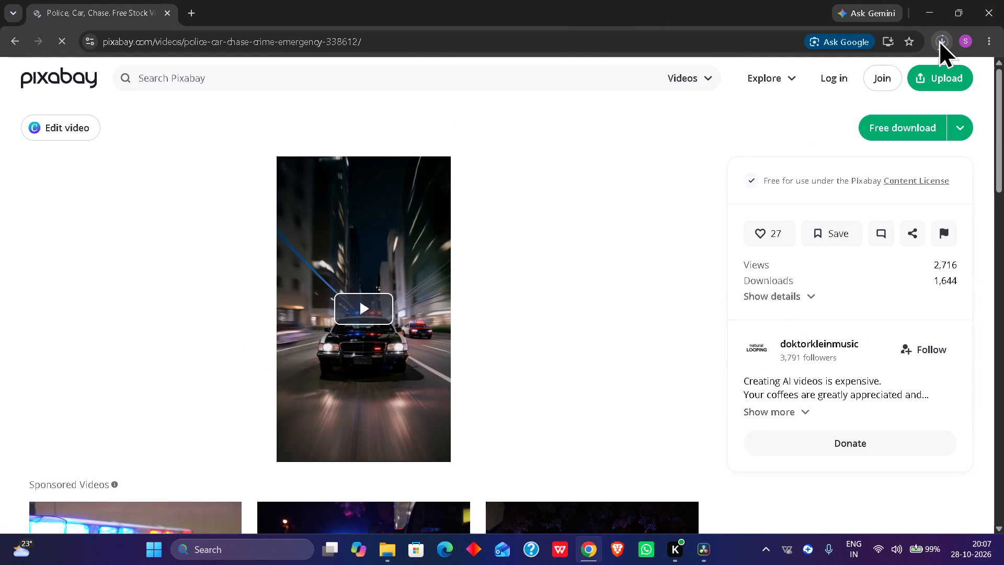
{"action": "left_click", "coordinate": [938, 40]}
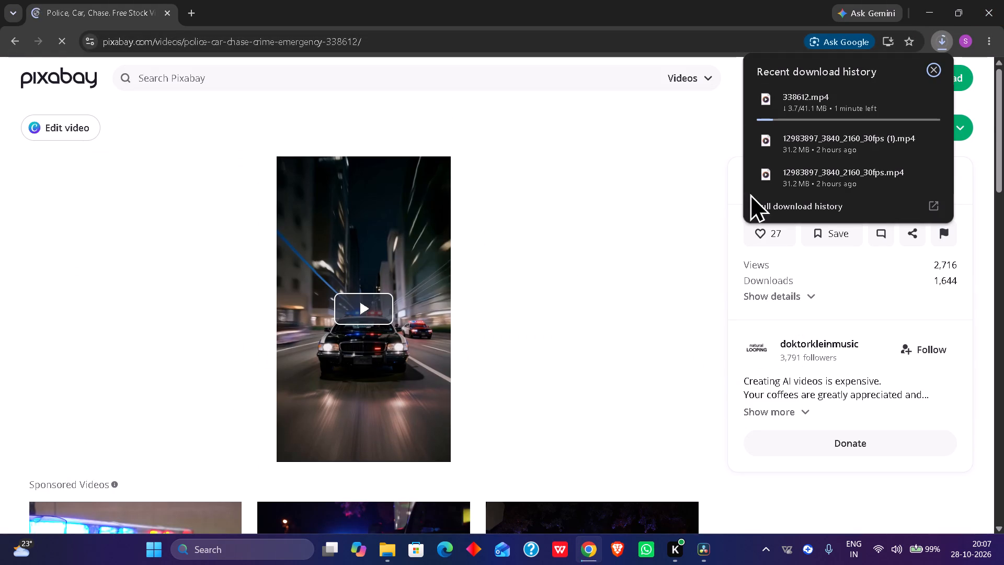
{"action": "left_click", "coordinate": [681, 178]}
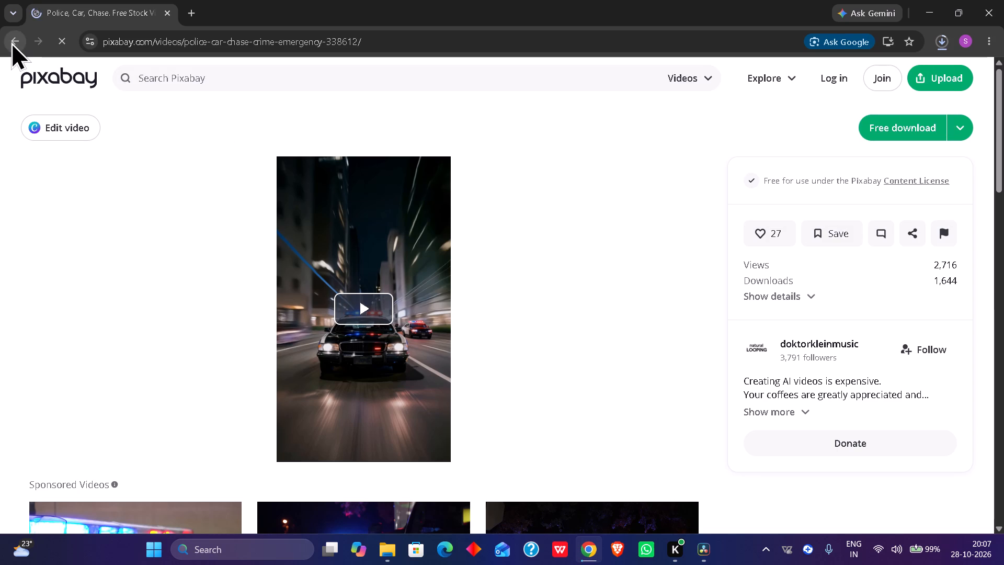
Return to Pixabay's car animation video results.
{"action": "left_click", "coordinate": [11, 41]}
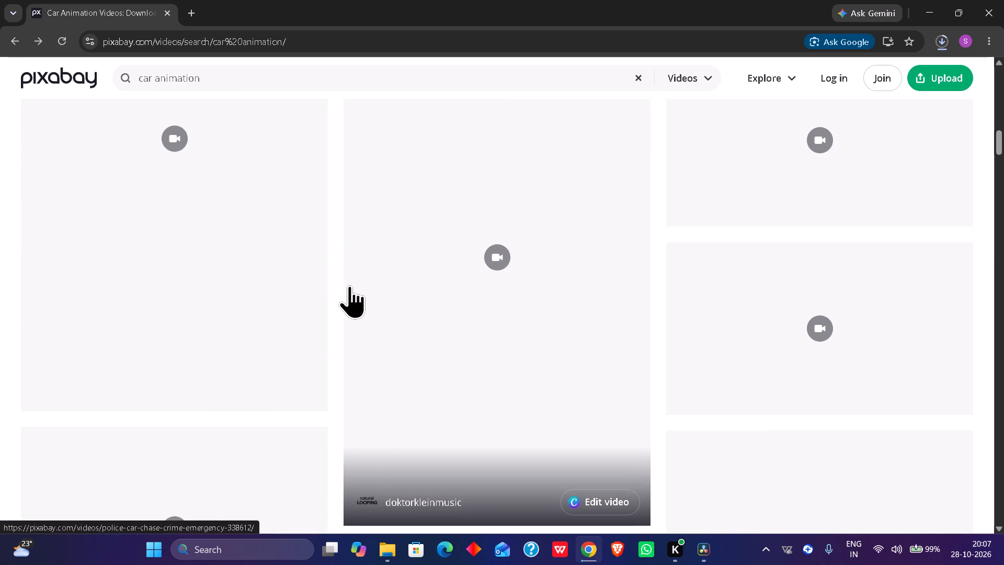
Look through the Pixabay car animation results and check the police car chase clip's download status.
{"action": "scroll", "coordinate": [355, 270], "scroll_direction": "up", "scroll_amount": 4}
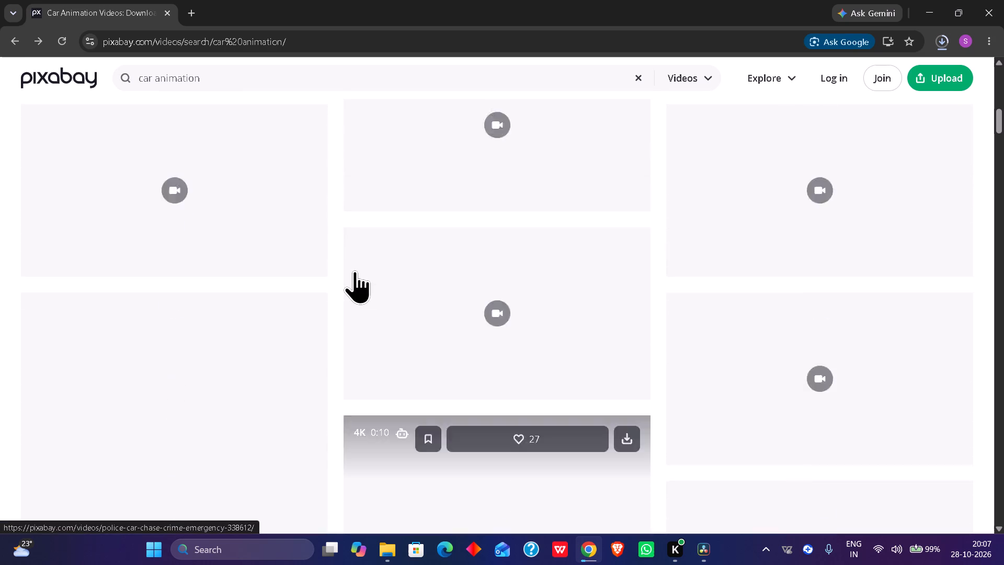
{"action": "scroll", "coordinate": [355, 270], "scroll_direction": "up", "scroll_amount": 1}
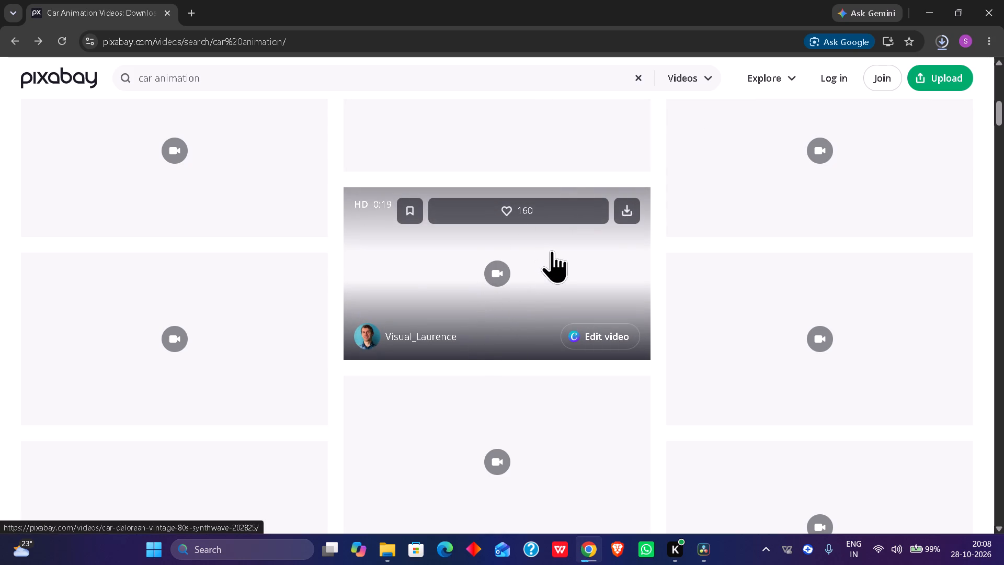
{"action": "scroll", "coordinate": [421, 268], "scroll_direction": "up", "scroll_amount": 3}
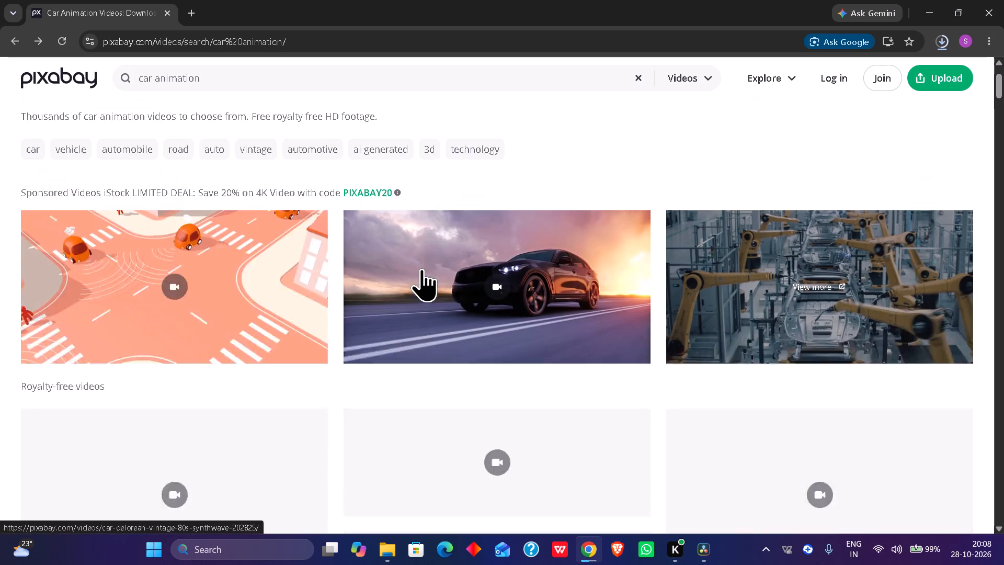
{"action": "scroll", "coordinate": [489, 416], "scroll_direction": "down", "scroll_amount": 4}
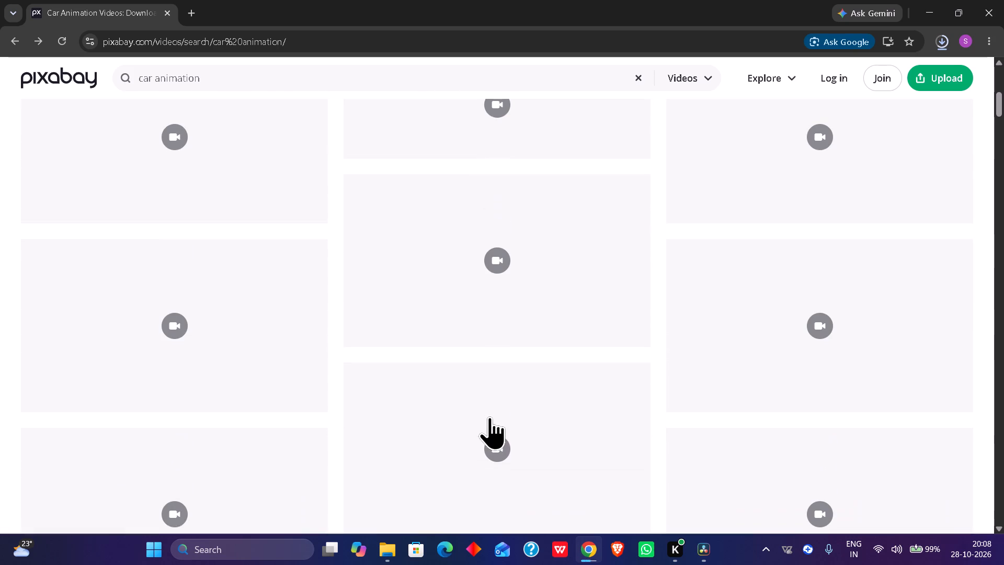
{"action": "left_click", "coordinate": [938, 43]}
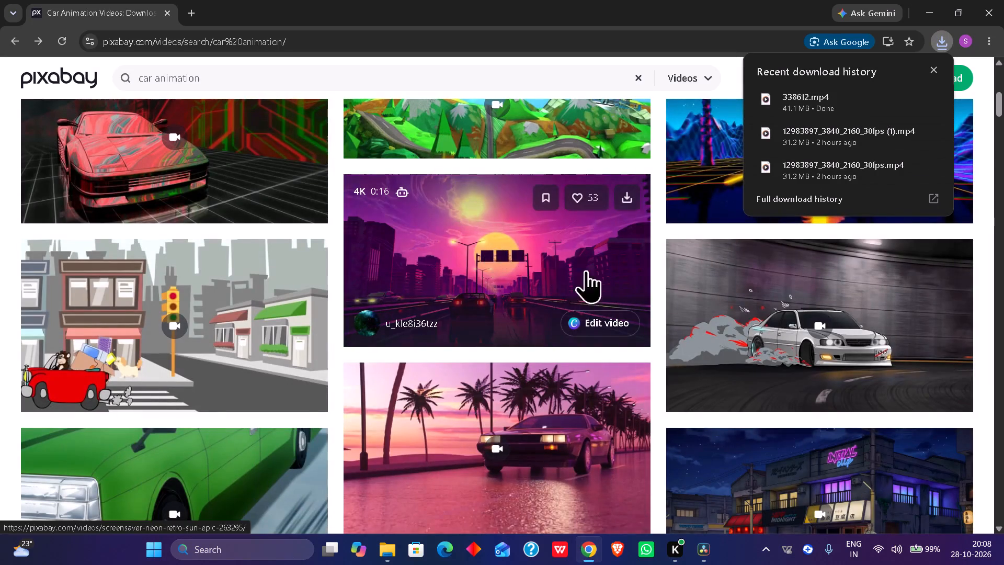
Open the AI-generated synthwave cyberpunk car video's page, dismiss the sign-in prompt, view the clip, and return to the search results.
{"action": "scroll", "coordinate": [592, 324], "scroll_direction": "down", "scroll_amount": 1}
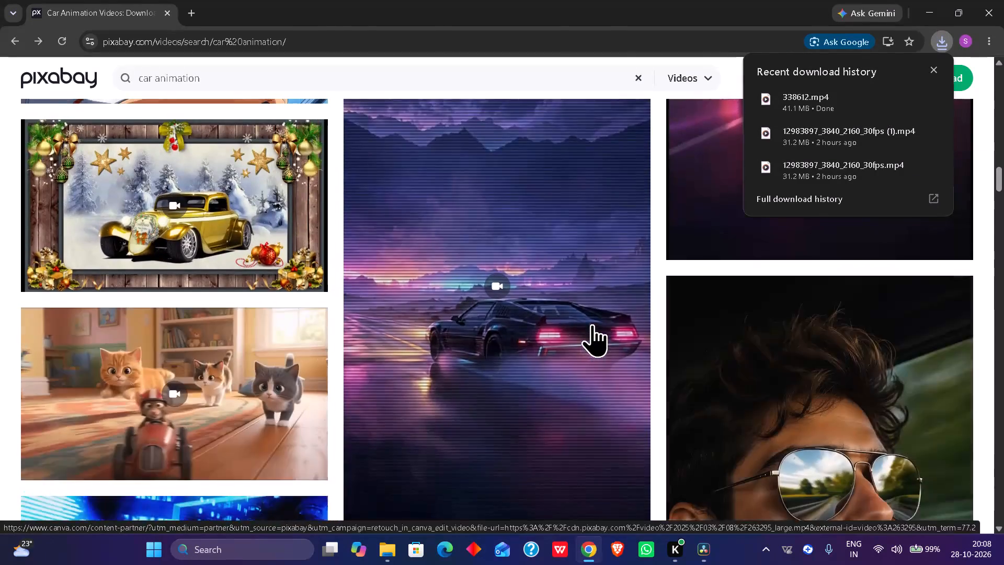
{"action": "scroll", "coordinate": [592, 324], "scroll_direction": "down", "scroll_amount": 1}
{"action": "left_click", "coordinate": [620, 315]}
{"action": "scroll", "coordinate": [620, 315], "scroll_direction": "up", "scroll_amount": 1}
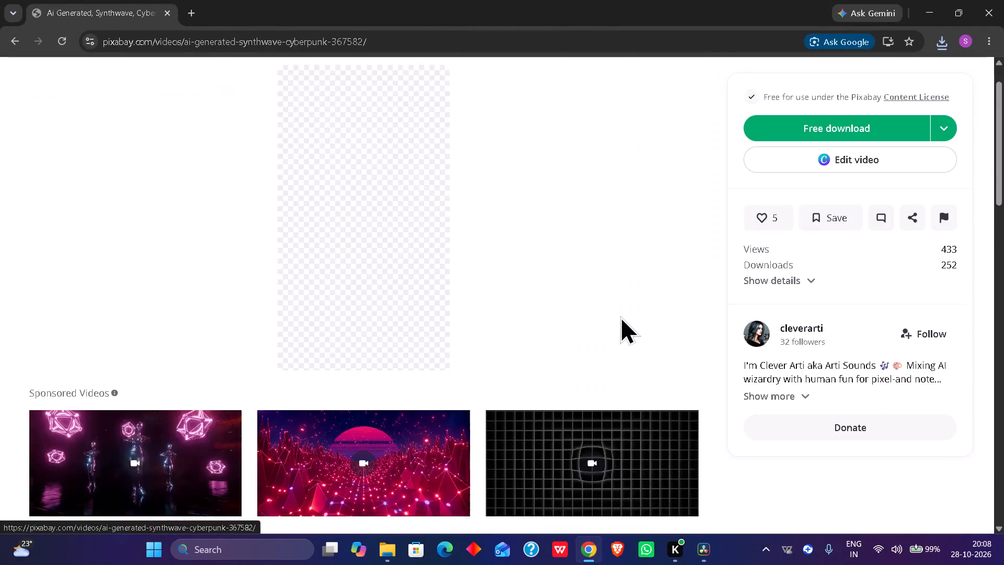
{"action": "scroll", "coordinate": [620, 315], "scroll_direction": "up", "scroll_amount": 1}
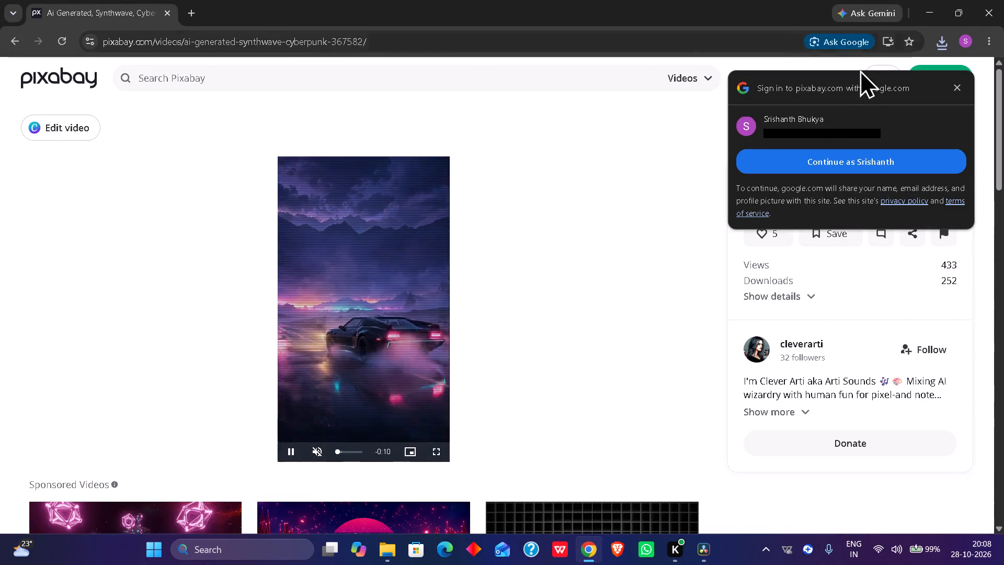
{"action": "left_click", "coordinate": [949, 84]}
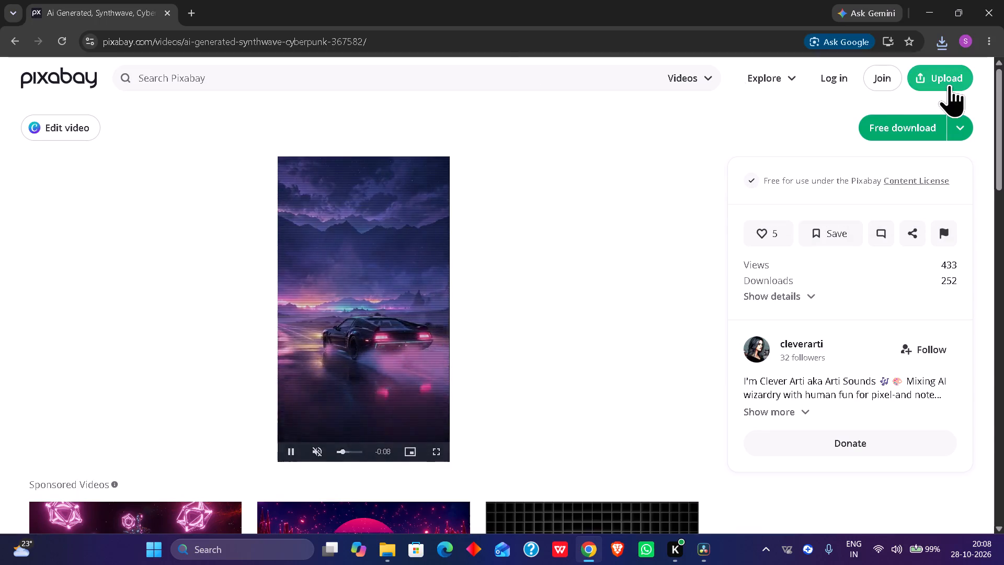
{"action": "left_click", "coordinate": [13, 35]}
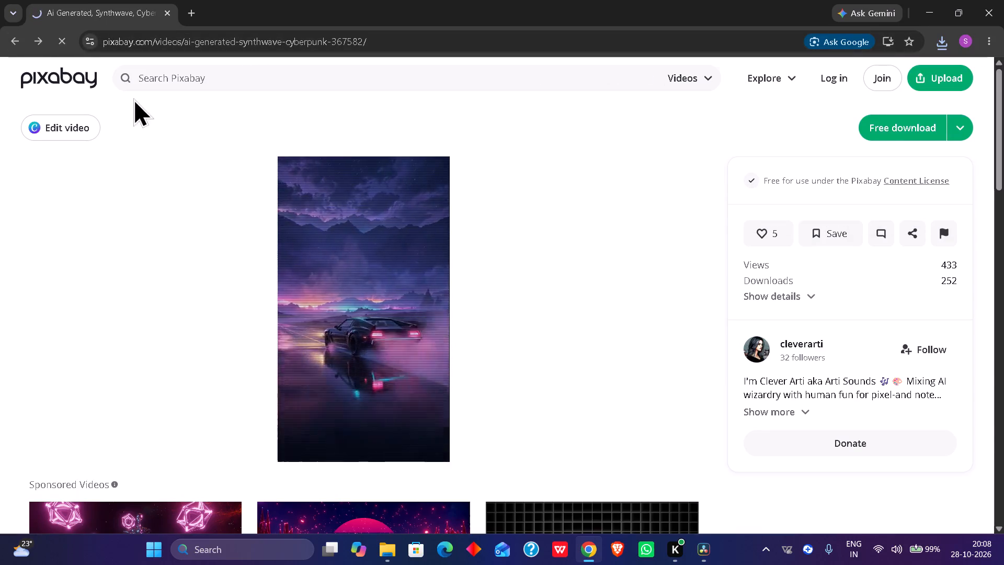
Find the rally car race drifting video by Vimeo-Free-Videos in the car animation results and download it for free.
{"action": "scroll", "coordinate": [376, 380], "scroll_direction": "down", "scroll_amount": 2}
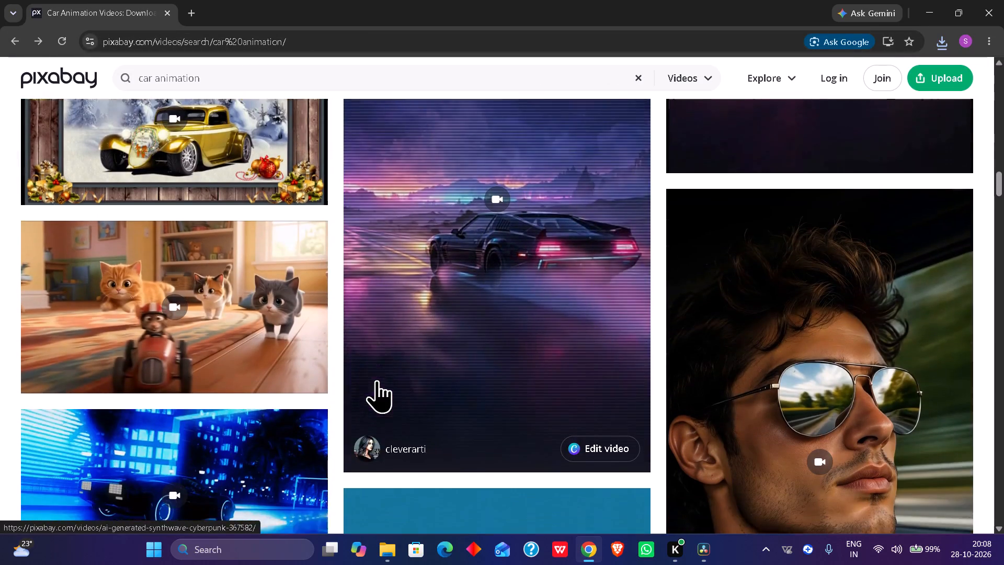
{"action": "scroll", "coordinate": [376, 380], "scroll_direction": "down", "scroll_amount": 6}
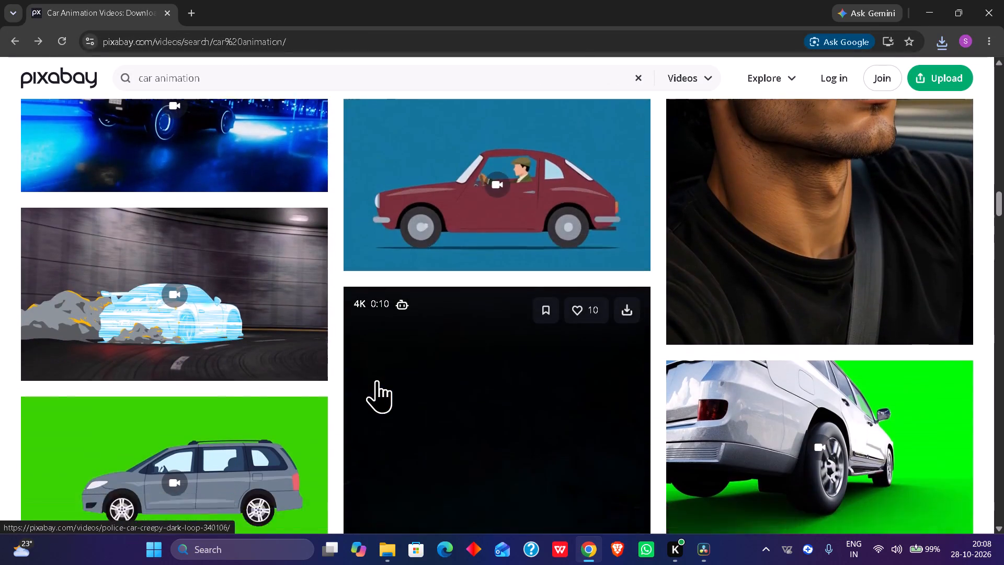
{"action": "scroll", "coordinate": [376, 380], "scroll_direction": "down", "scroll_amount": 6}
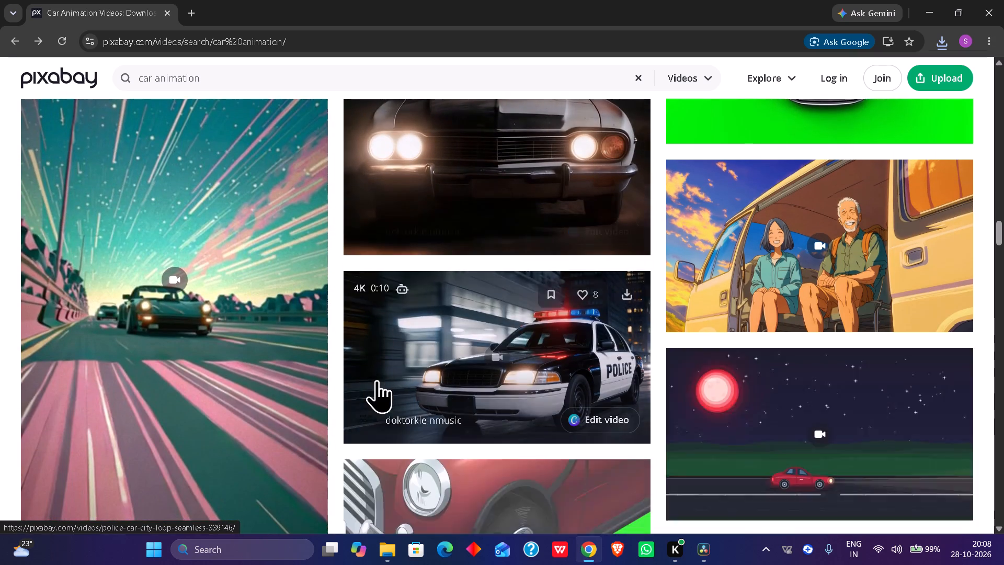
{"action": "scroll", "coordinate": [376, 380], "scroll_direction": "down", "scroll_amount": 4}
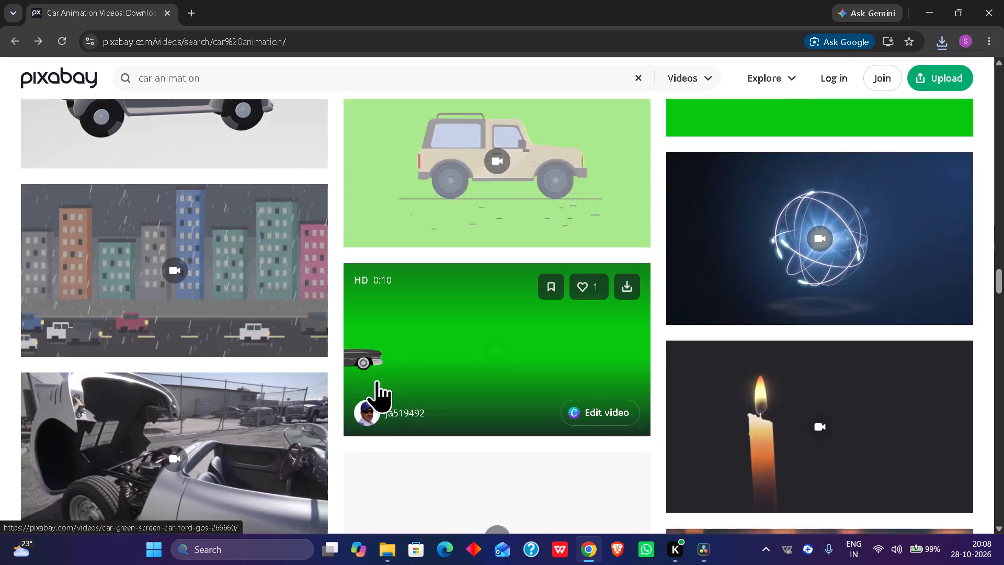
{"action": "scroll", "coordinate": [376, 380], "scroll_direction": "right", "scroll_amount": 1}
{"action": "scroll", "coordinate": [376, 380], "scroll_direction": "down", "scroll_amount": 1}
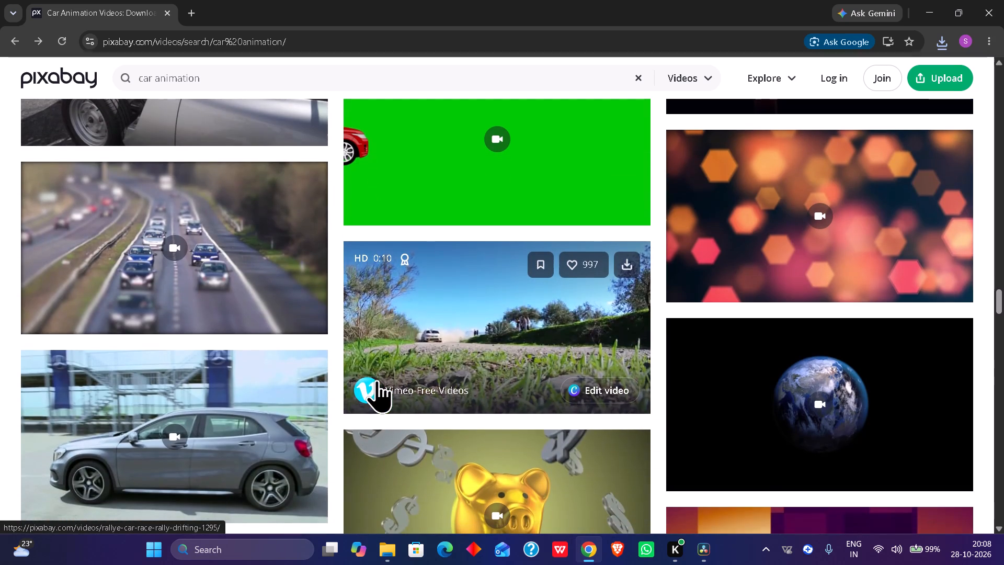
{"action": "scroll", "coordinate": [376, 380], "scroll_direction": "down", "scroll_amount": 1}
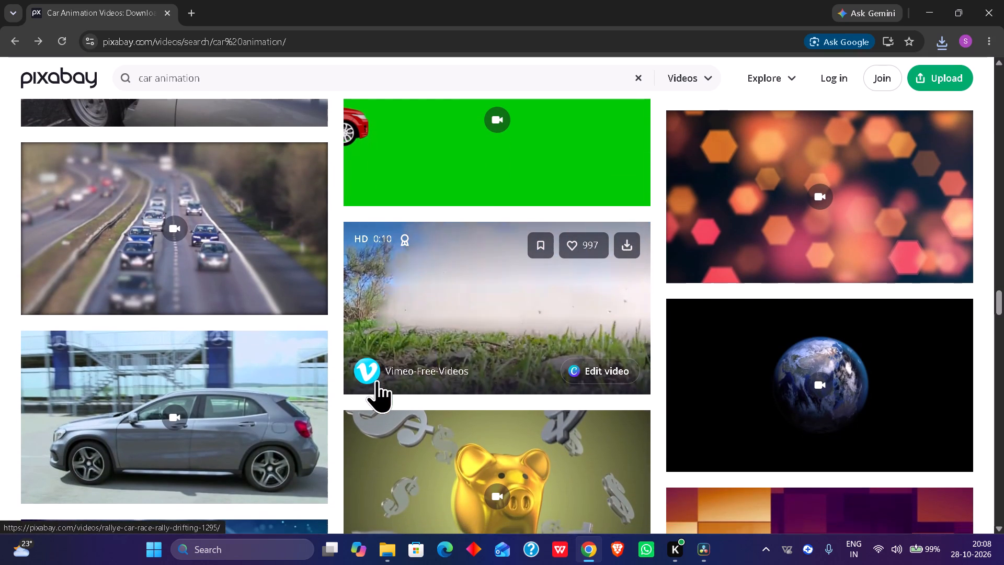
{"action": "scroll", "coordinate": [376, 380], "scroll_direction": "down", "scroll_amount": 1}
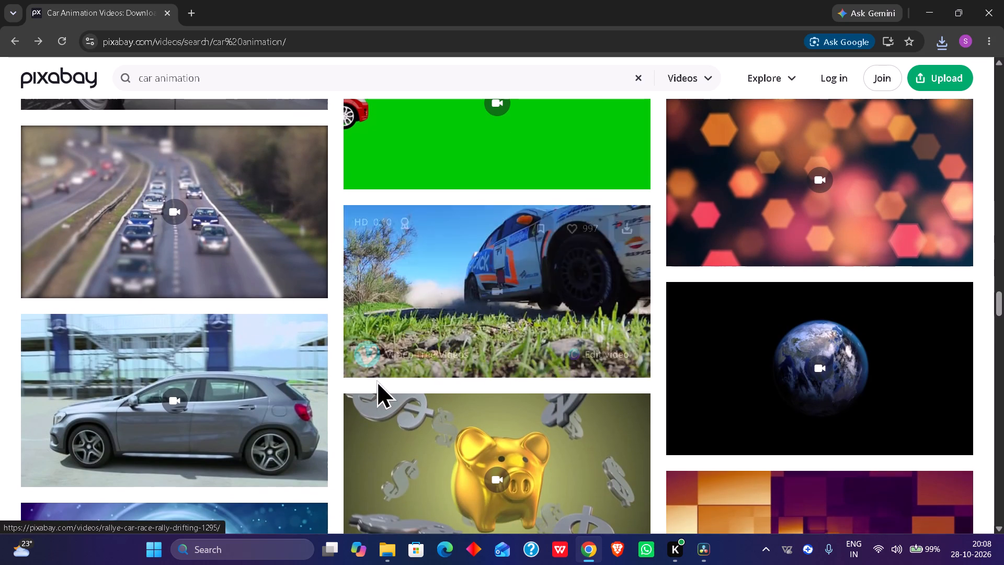
{"action": "left_click", "coordinate": [514, 286]}
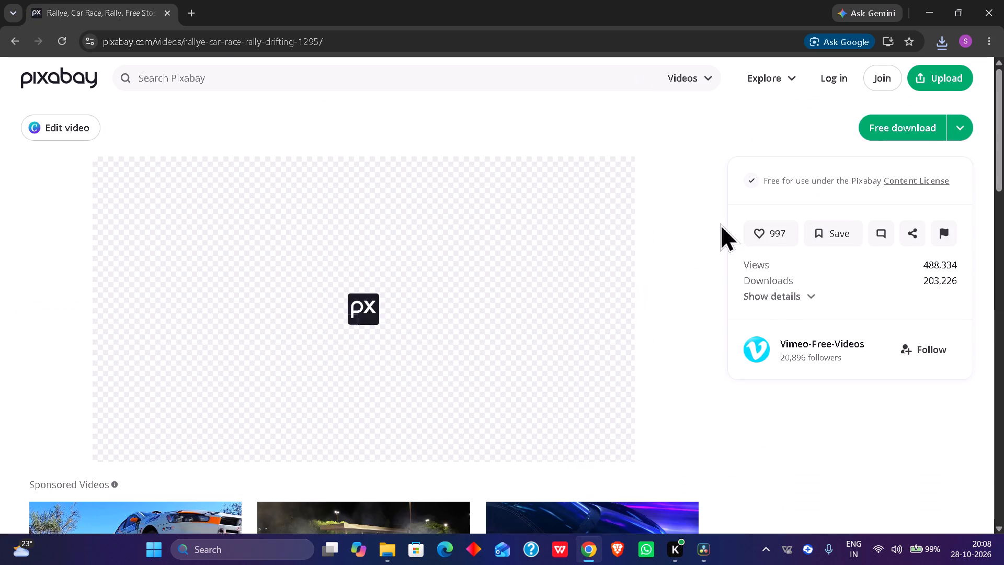
{"action": "left_click", "coordinate": [923, 122]}
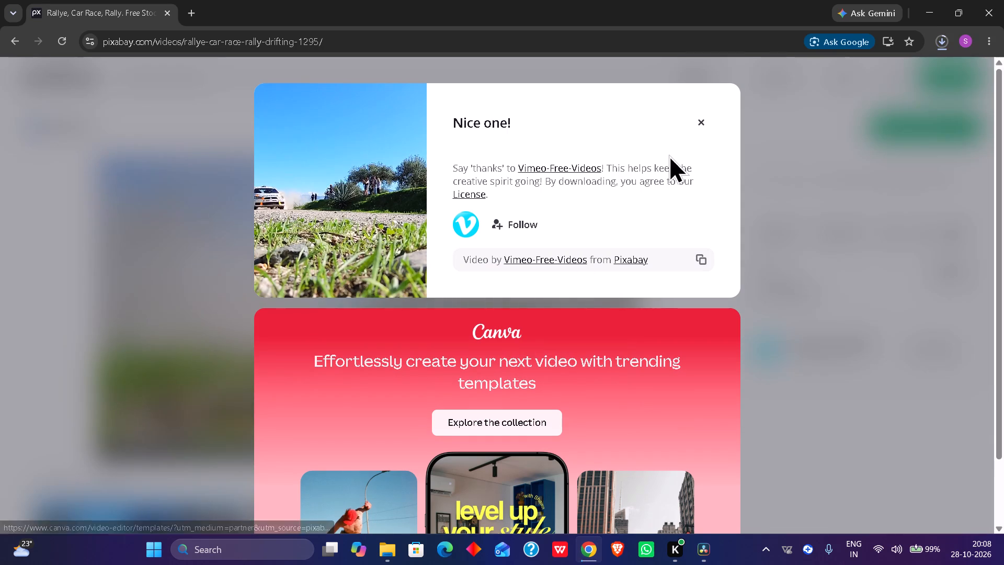
{"action": "left_click", "coordinate": [701, 120]}
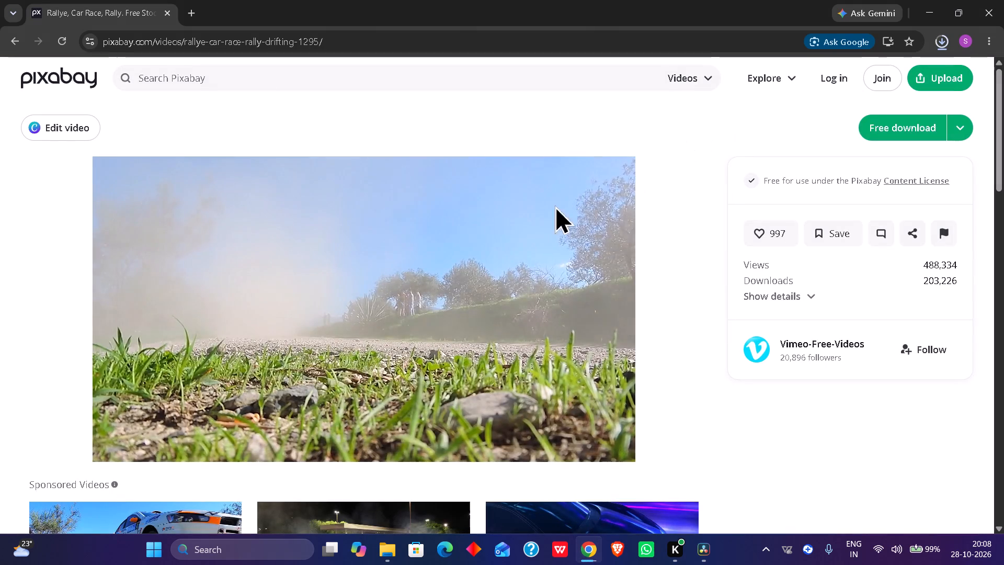
Play the rally car clip's preview with its sound toggled, and check the recent download history.
{"action": "left_click", "coordinate": [633, 191]}
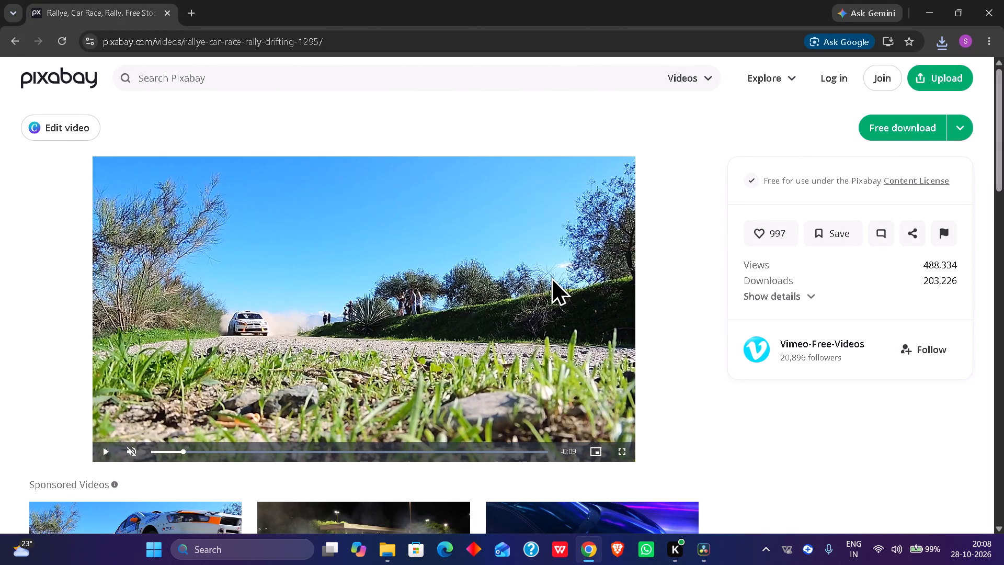
{"action": "left_click", "coordinate": [551, 276]}
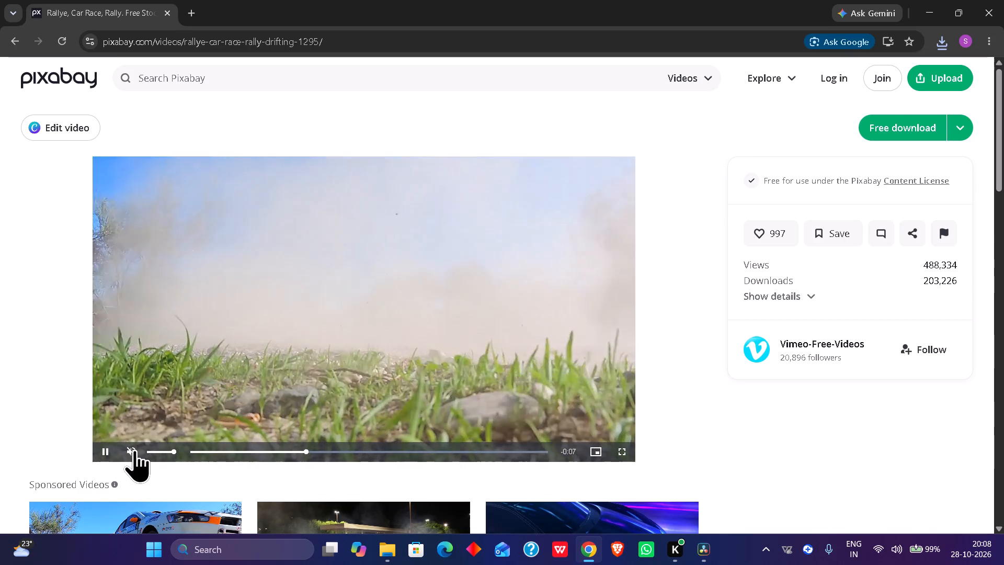
{"action": "left_click", "coordinate": [134, 449]}
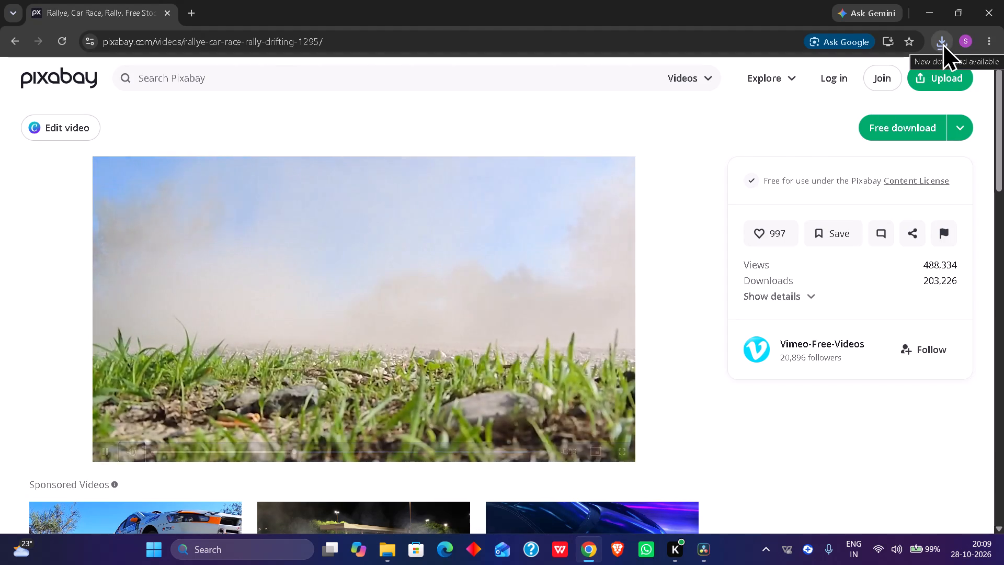
{"action": "left_click", "coordinate": [942, 42]}
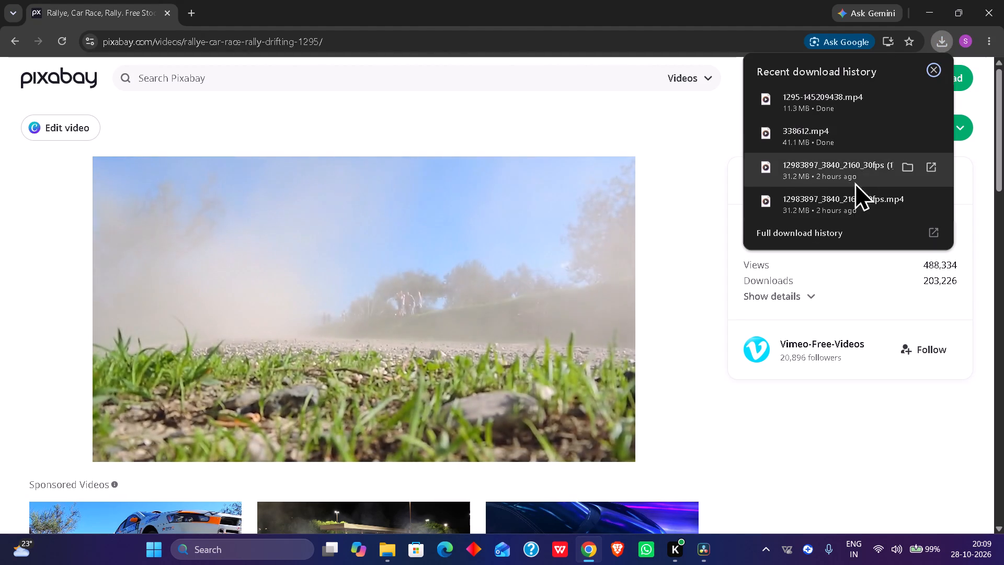
{"action": "left_click", "coordinate": [687, 142]}
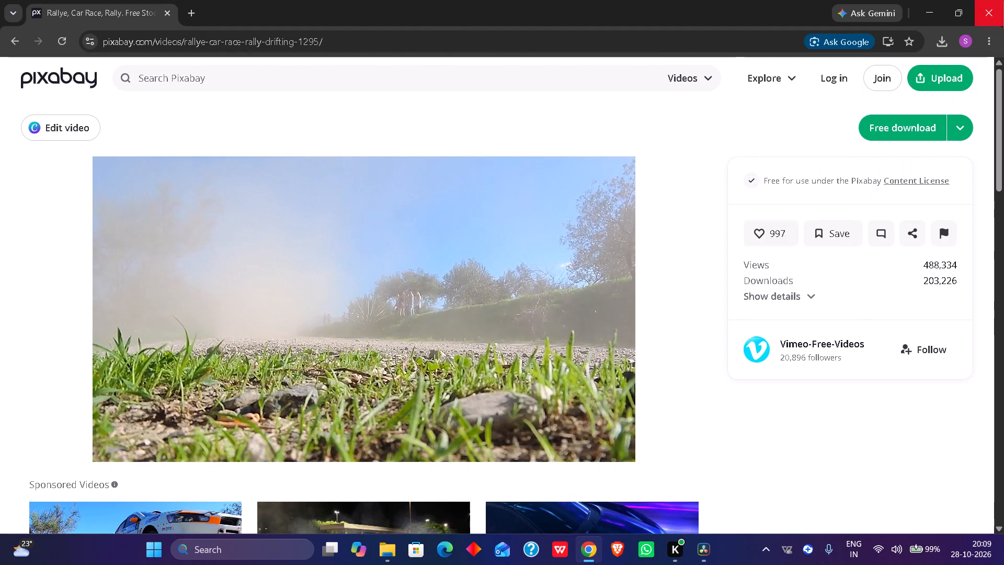
Switch to File Explorer and copy 12983897_3840_2160_30fps.mp4 from the recent files into the CARS folder on the Desktop.
{"action": "left_click", "coordinate": [925, 12]}
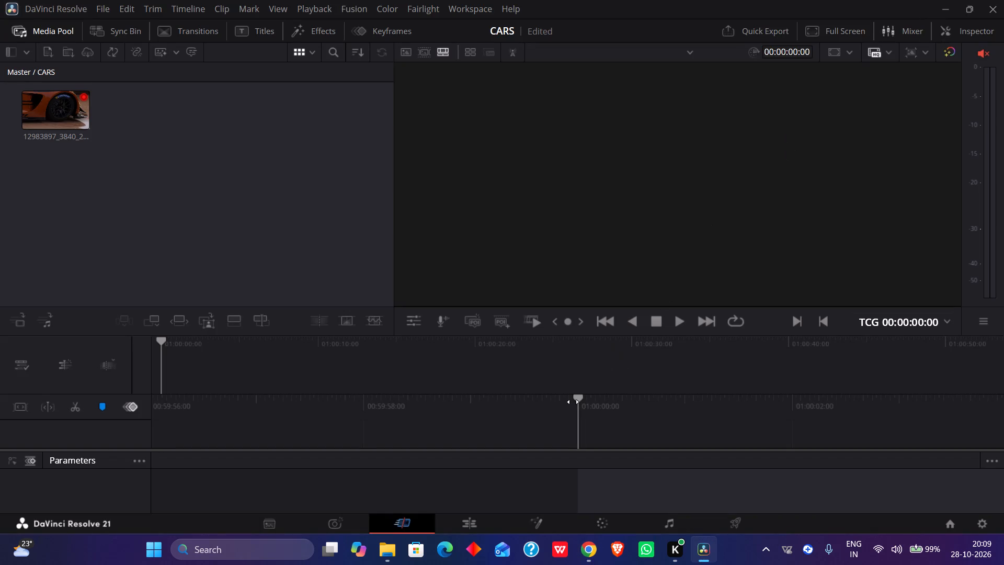
{"action": "double_click", "coordinate": [385, 548]}
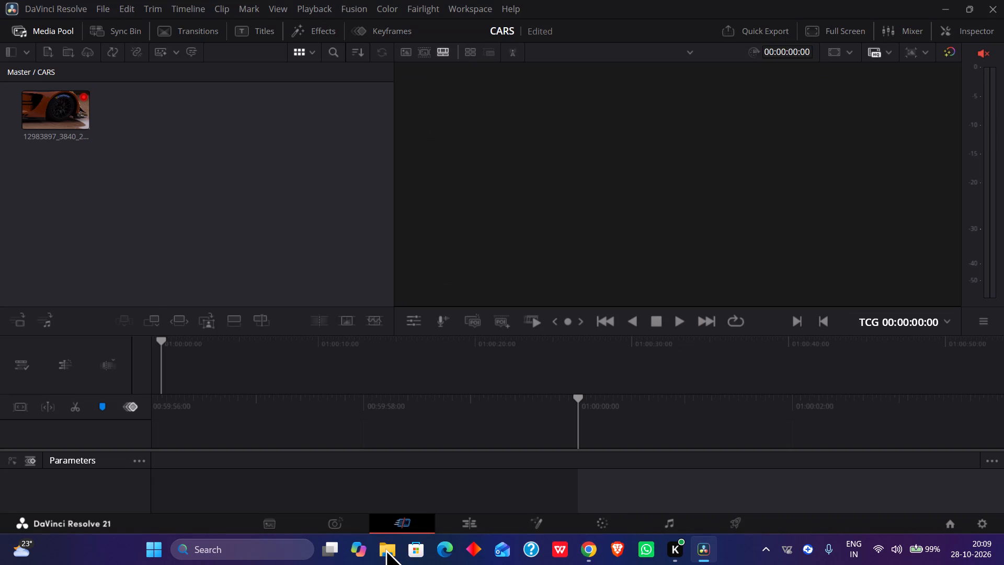
{"action": "left_click", "coordinate": [385, 548]}
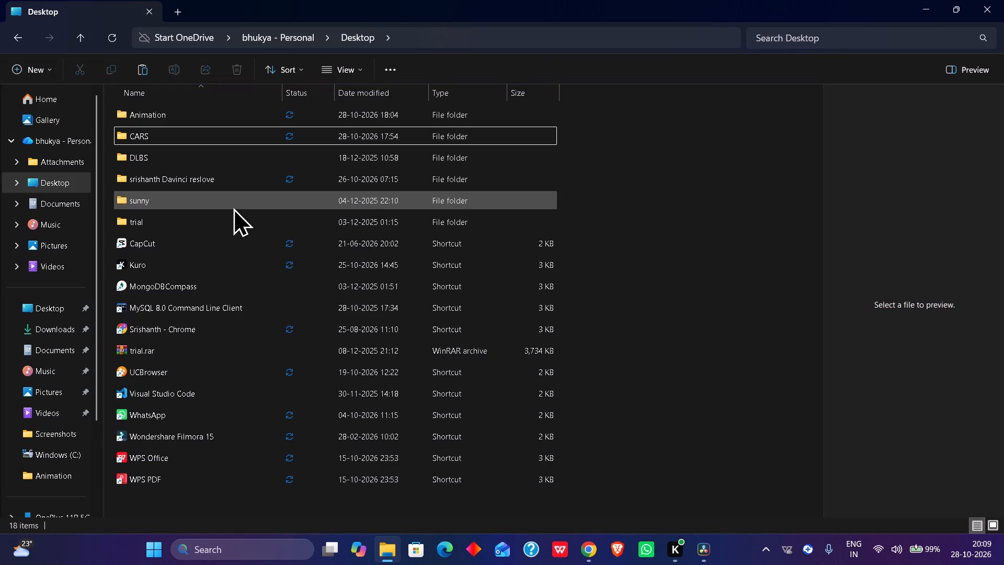
{"action": "left_click", "coordinate": [54, 105]}
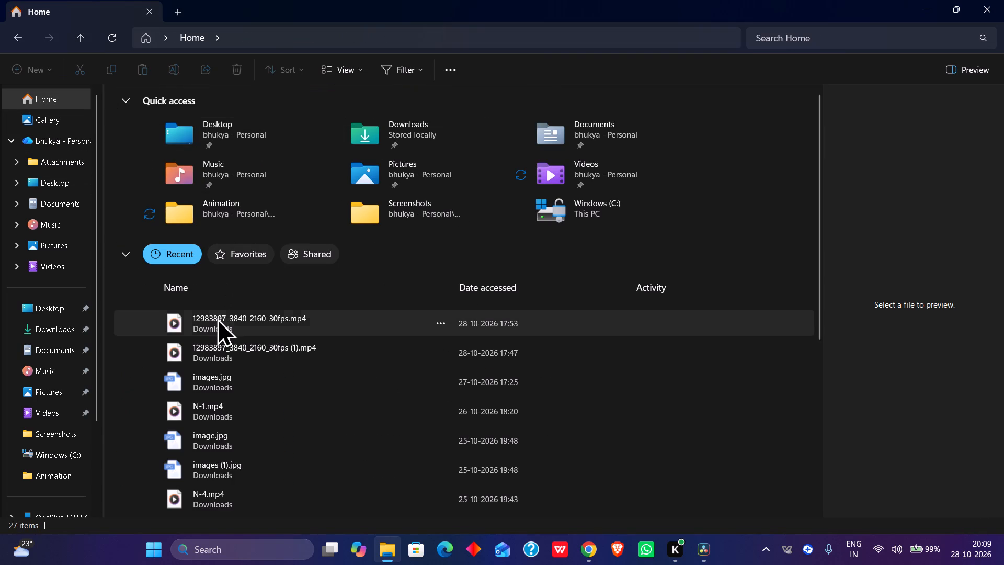
{"action": "right_click", "coordinate": [241, 319]}
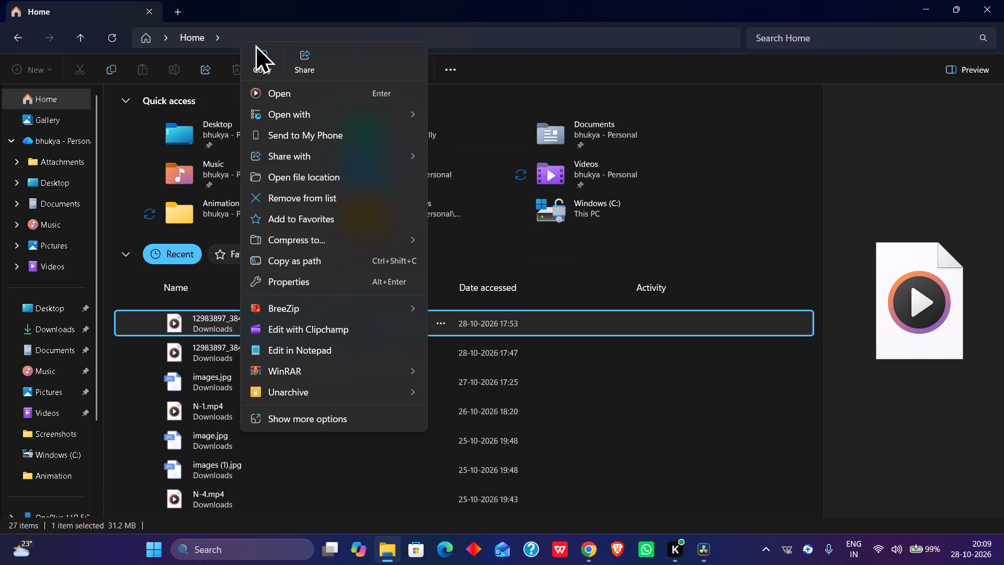
{"action": "left_click", "coordinate": [265, 62]}
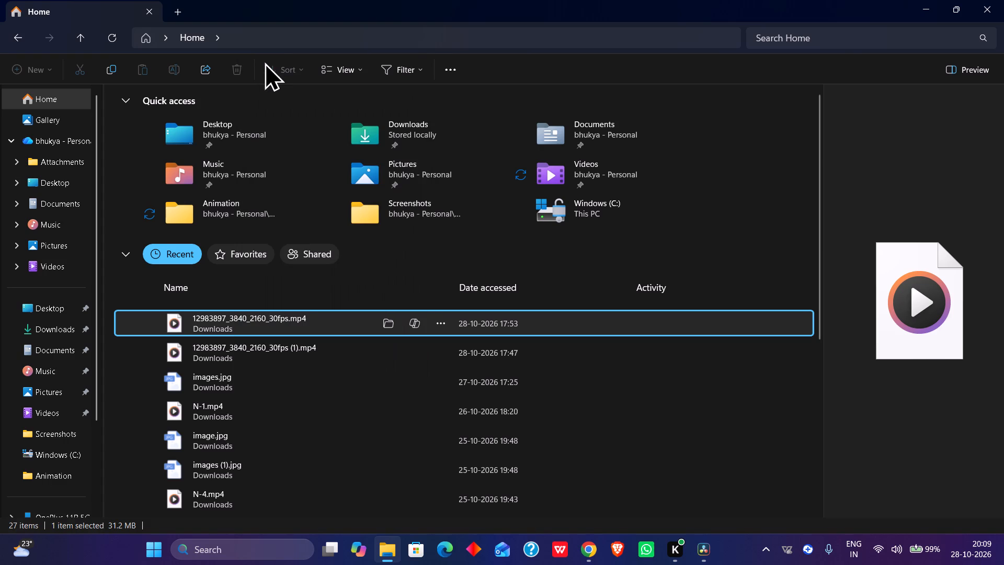
{"action": "left_click", "coordinate": [73, 178]}
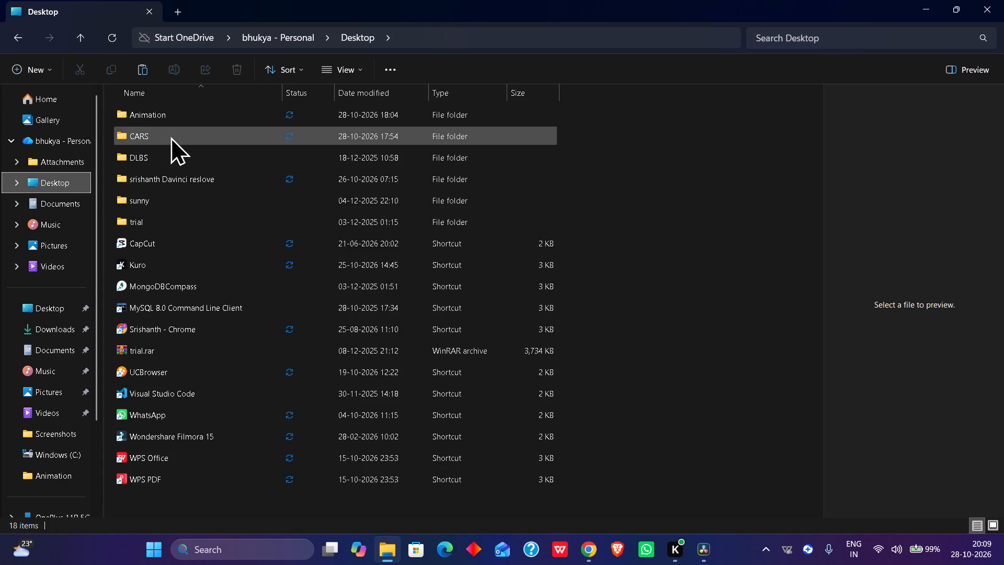
{"action": "double_click", "coordinate": [170, 136]}
{"action": "right_click", "coordinate": [213, 155]}
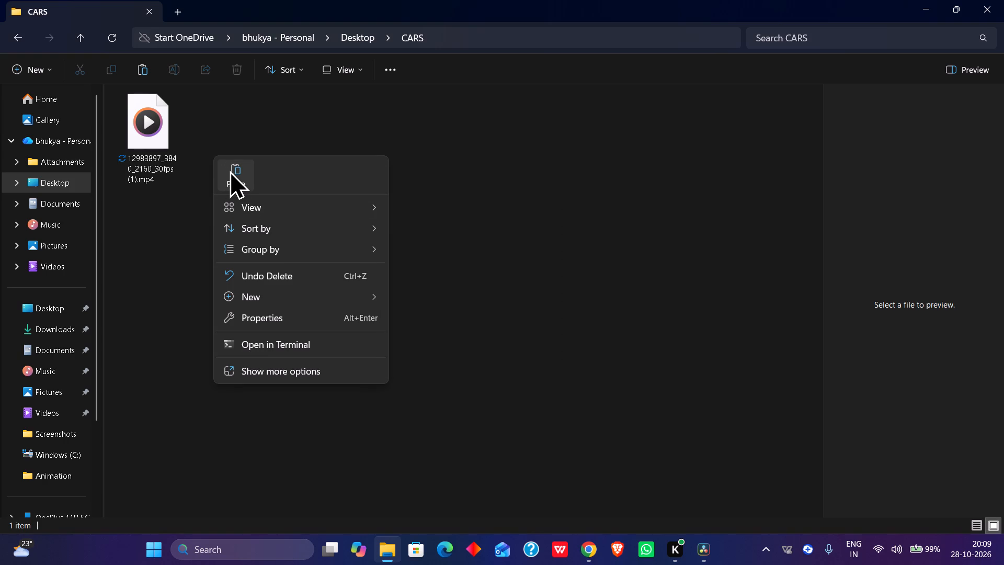
{"action": "left_click", "coordinate": [230, 170]}
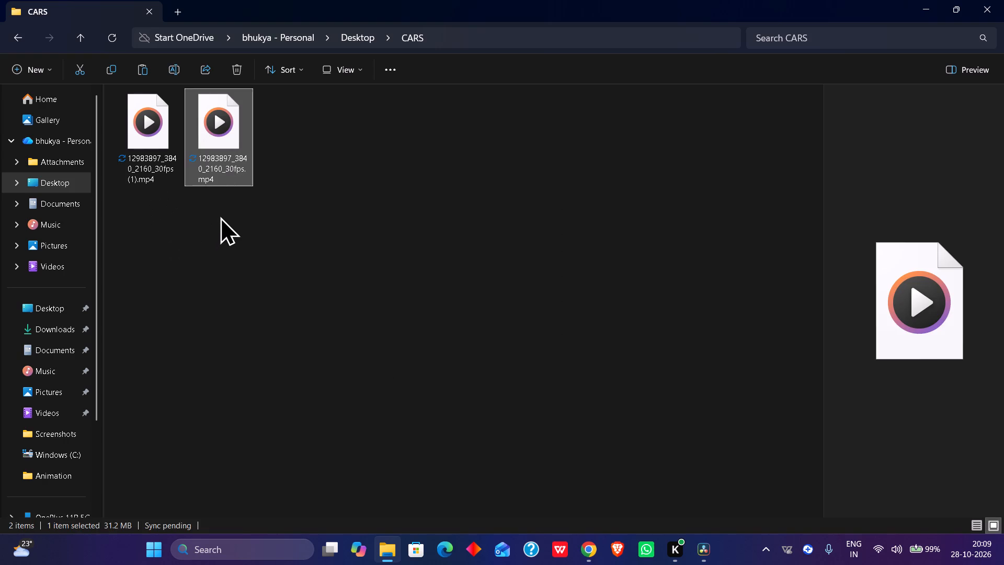
{"action": "left_click", "coordinate": [220, 216]}
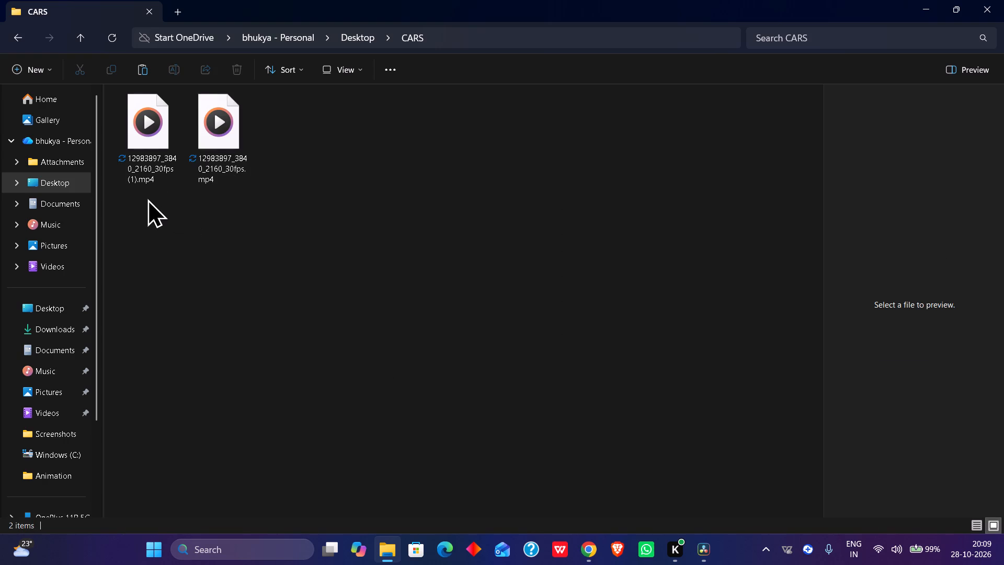
Copy 12983897_3840_2160_30fps (1).mp4 from the recent files into the CARS folder on the Desktop.
{"action": "left_click", "coordinate": [77, 101]}
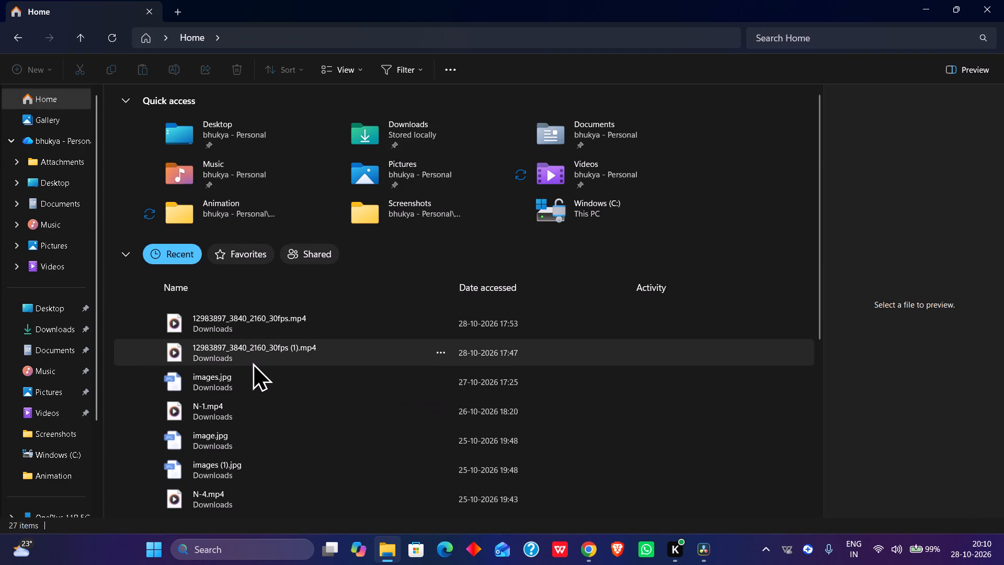
{"action": "right_click", "coordinate": [260, 357]}
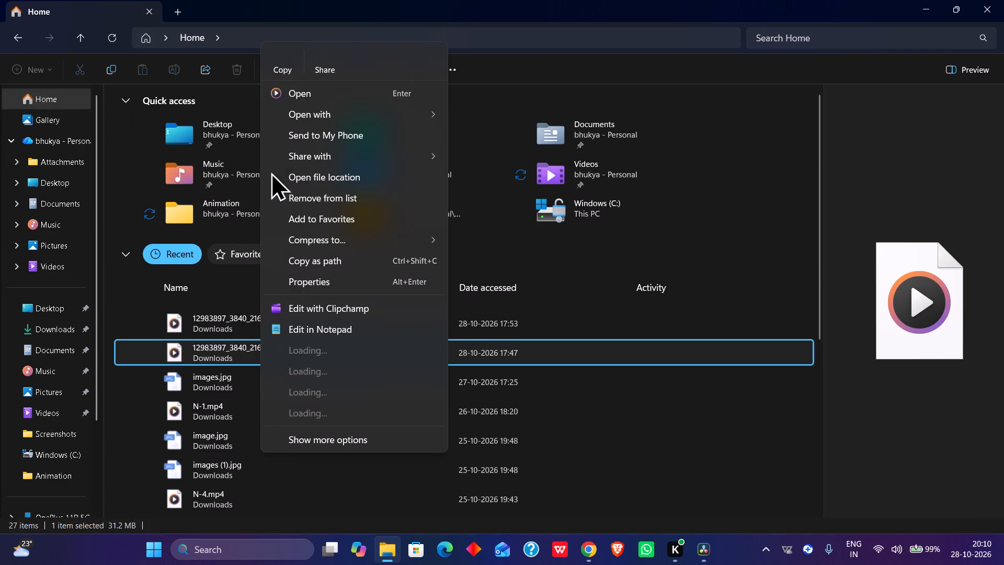
{"action": "left_click", "coordinate": [292, 59]}
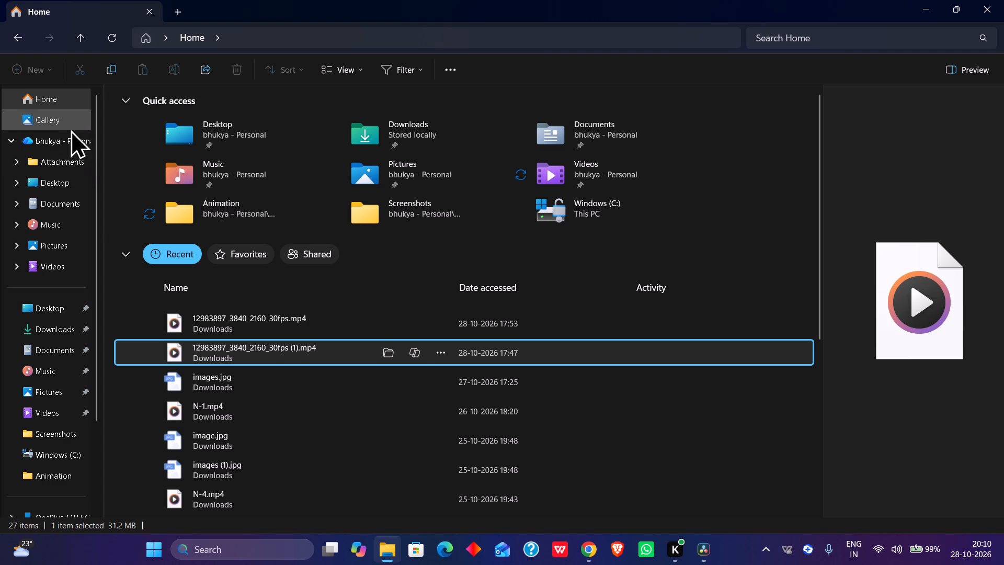
{"action": "left_click", "coordinate": [69, 178]}
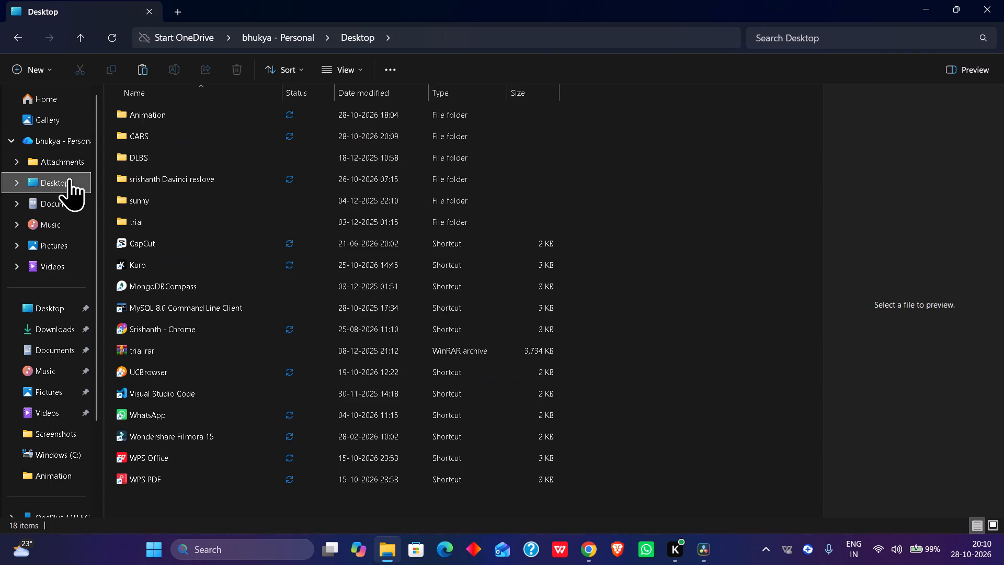
{"action": "double_click", "coordinate": [158, 139]}
{"action": "right_click", "coordinate": [289, 140]}
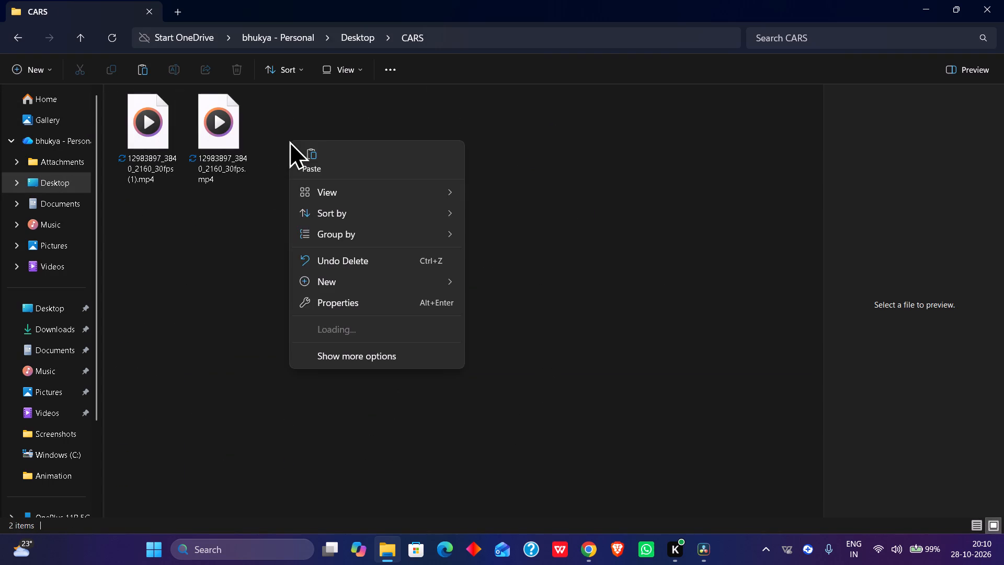
{"action": "left_click", "coordinate": [310, 150]}
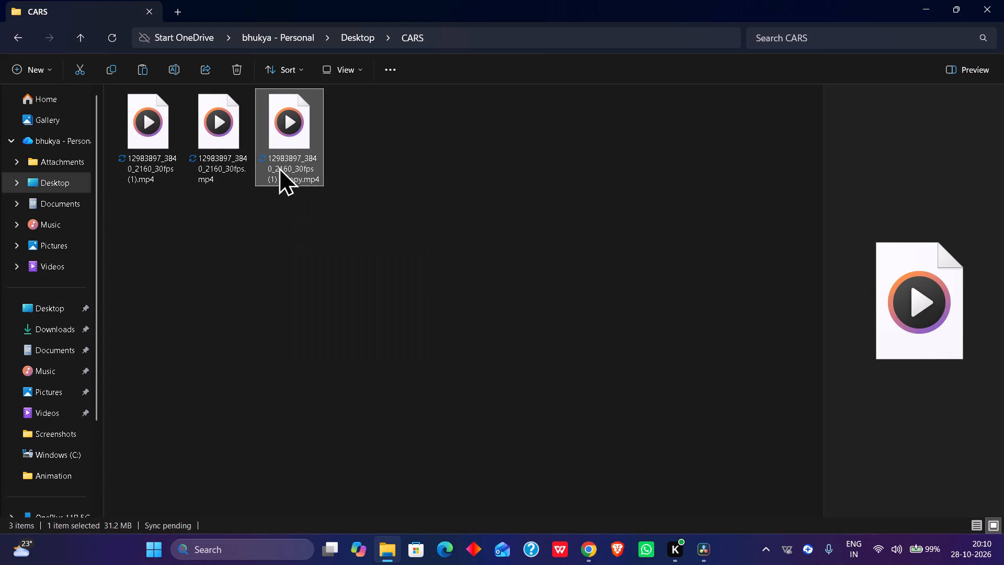
{"action": "left_click", "coordinate": [358, 205]}
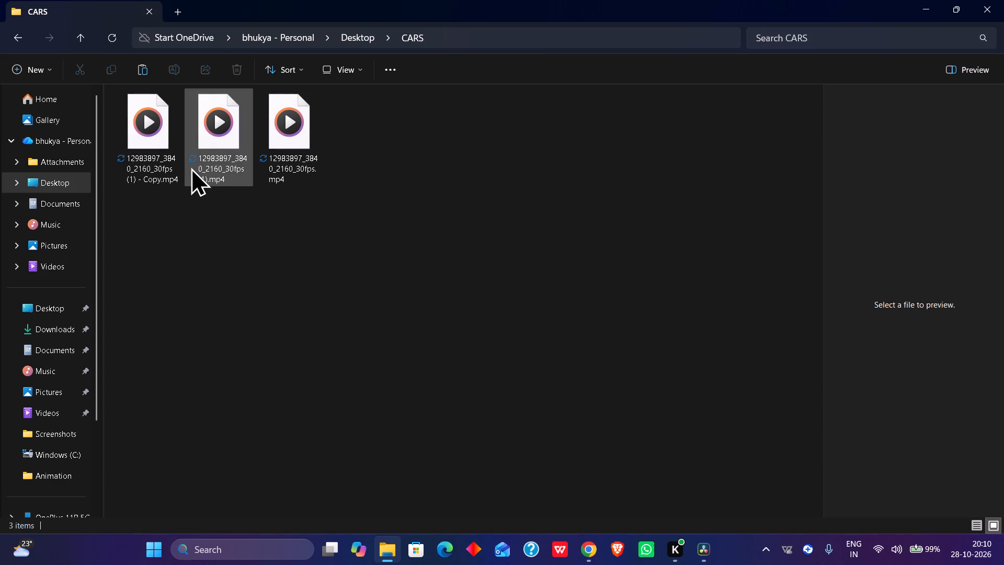
Rename the video 12983897_3840_2160_30fps (1) - Copy.mp4 in the CARS folder as c1.mp4.
{"action": "right_click", "coordinate": [168, 164]}
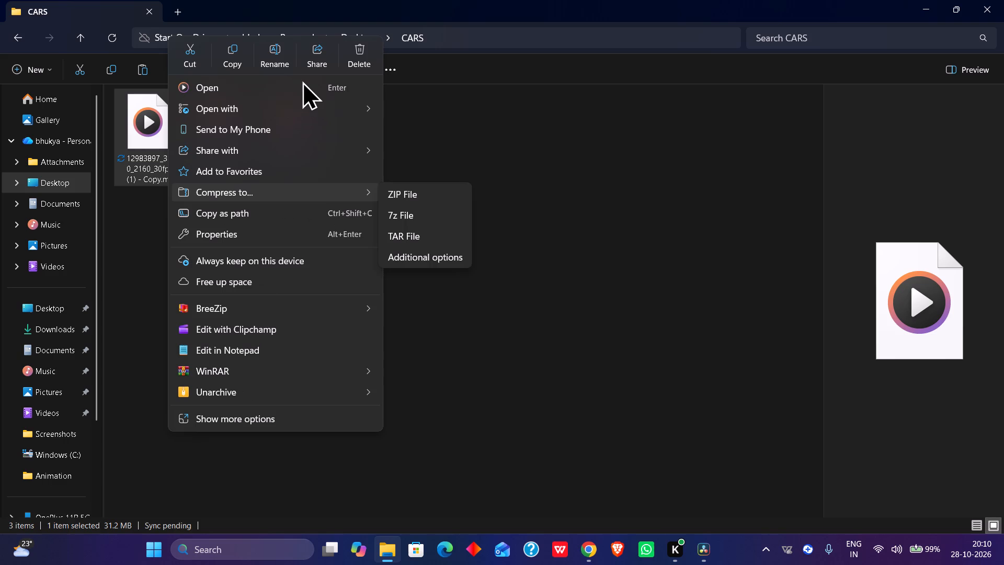
{"action": "left_click", "coordinate": [284, 50]}
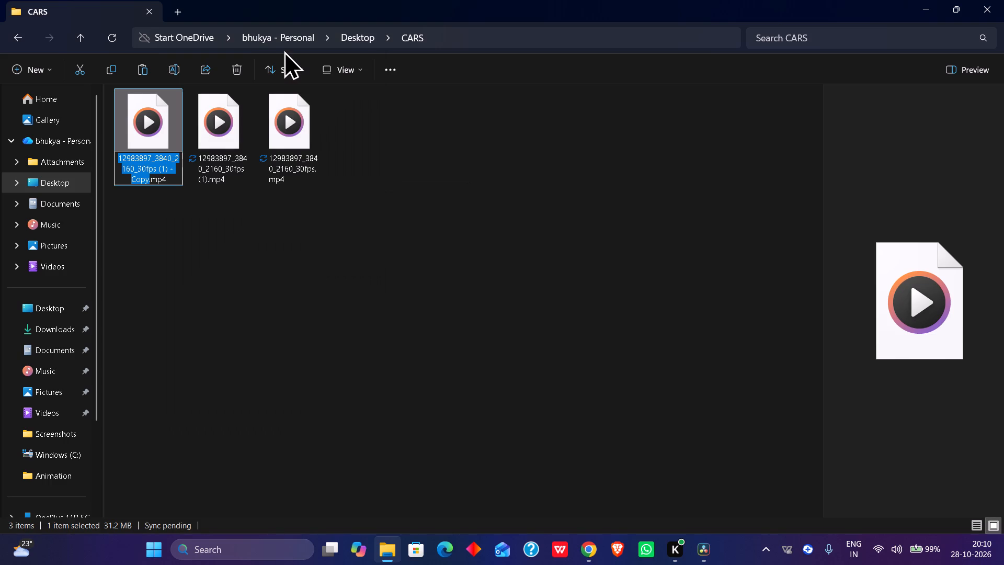
{"action": "key", "text": "BackSpace"}
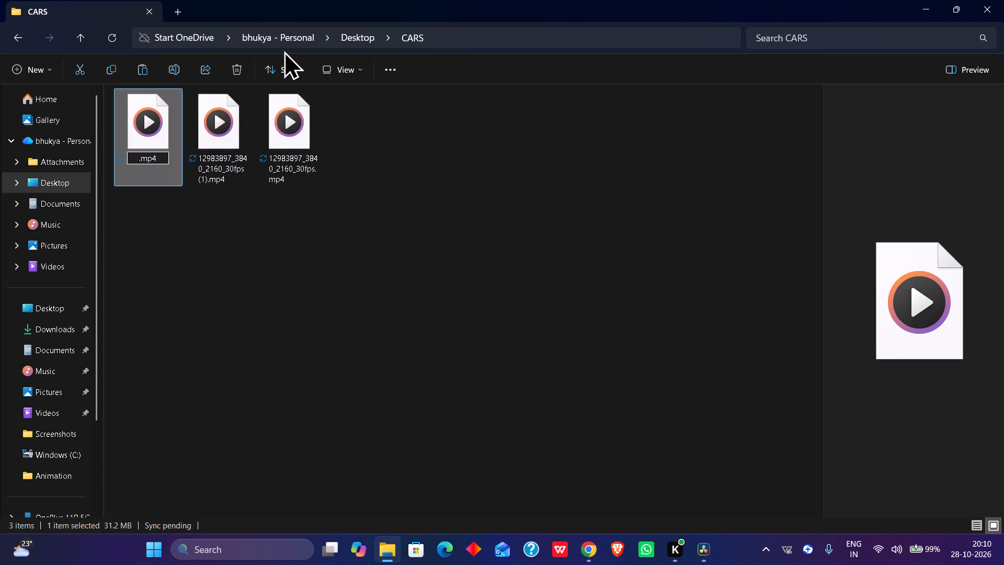
{"action": "type", "text": "c1"}
{"action": "key", "text": "Return"}
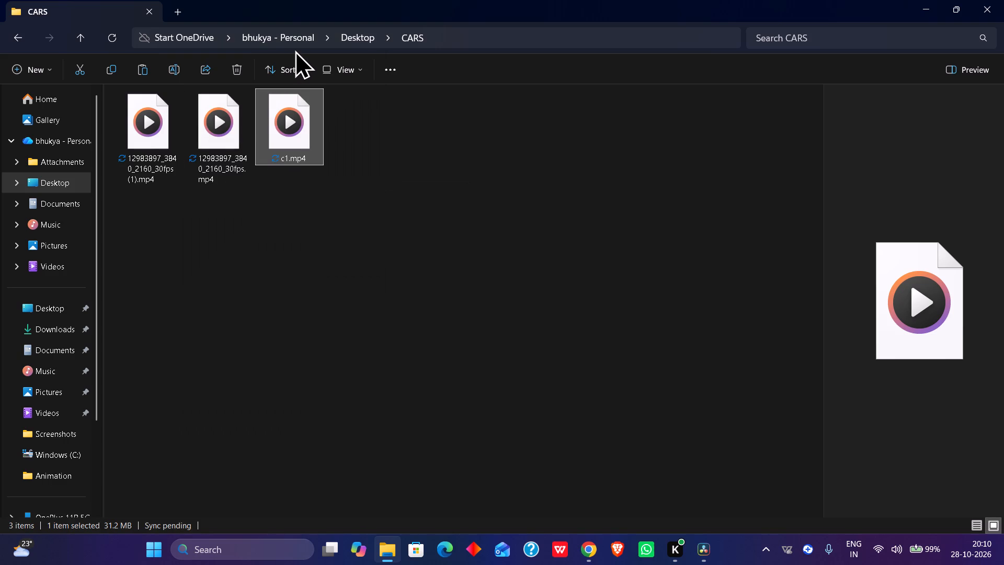
Rename 12983897_3840_2160_30fps.mp4 in the CARS folder as c2.mp4.
{"action": "right_click", "coordinate": [218, 154]}
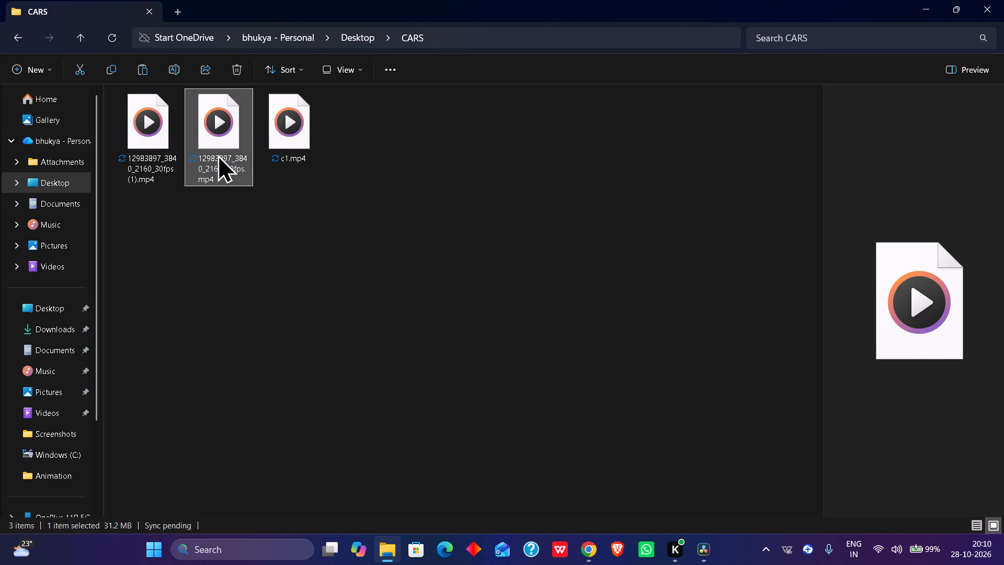
{"action": "left_click", "coordinate": [326, 54]}
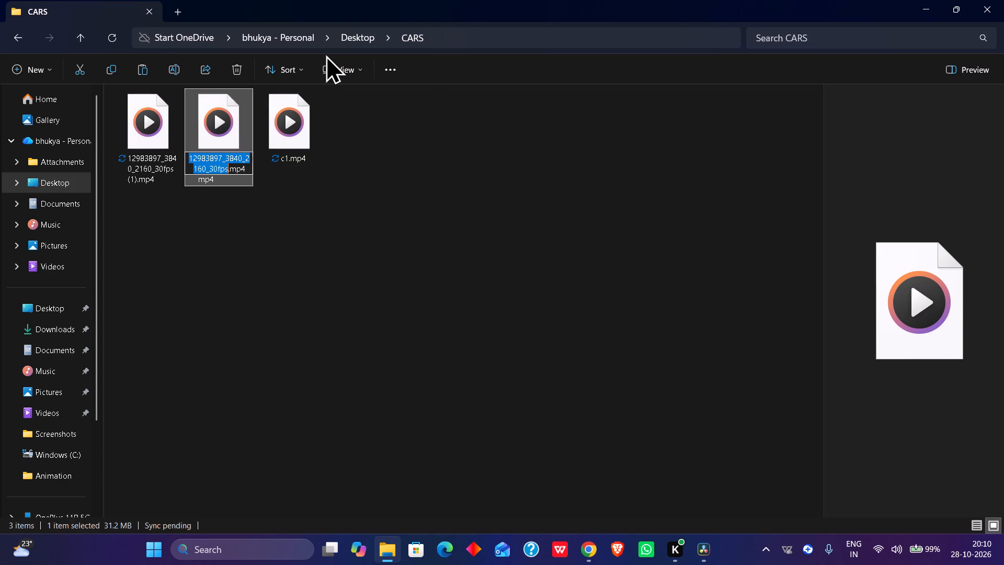
{"action": "key", "text": "BackSpace"}
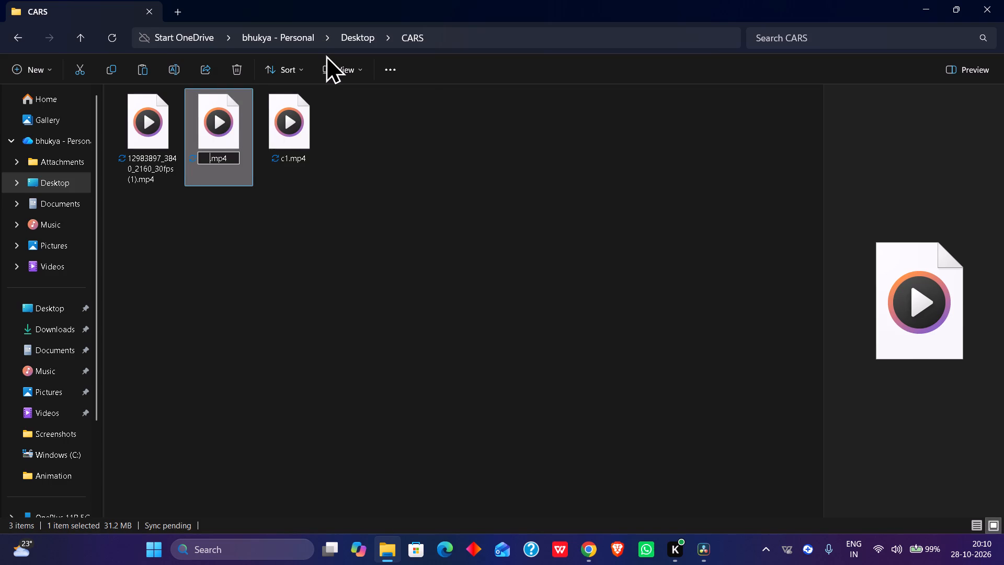
{"action": "type", "text": "c2"}
{"action": "key", "text": "Return"}
Rename the remaining video, 12983897_3840_2160_30fps (1).mp4, as c3.mp4 and clear the selection.
{"action": "right_click", "coordinate": [163, 159]}
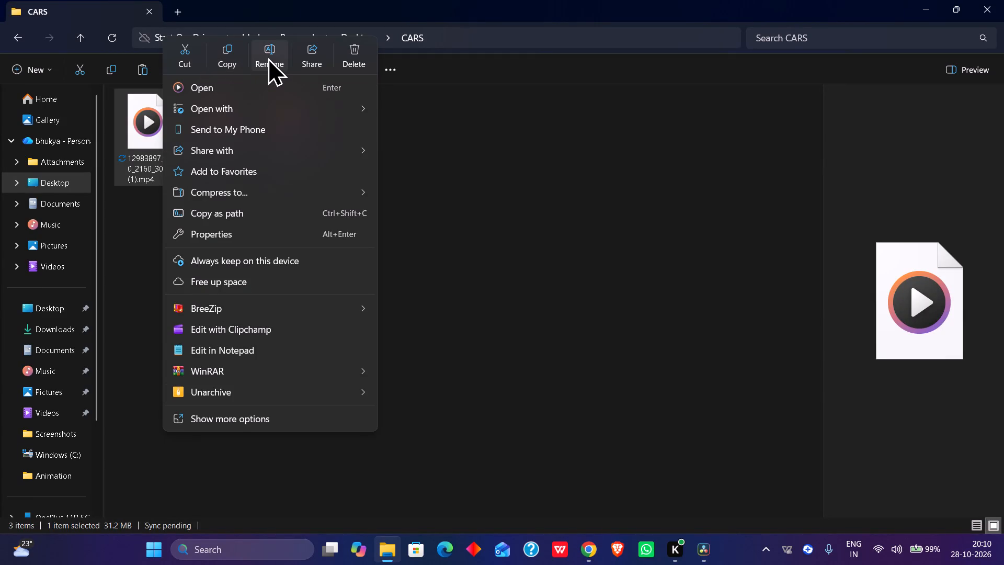
{"action": "left_click", "coordinate": [268, 56]}
{"action": "key", "text": "BackSpace"}
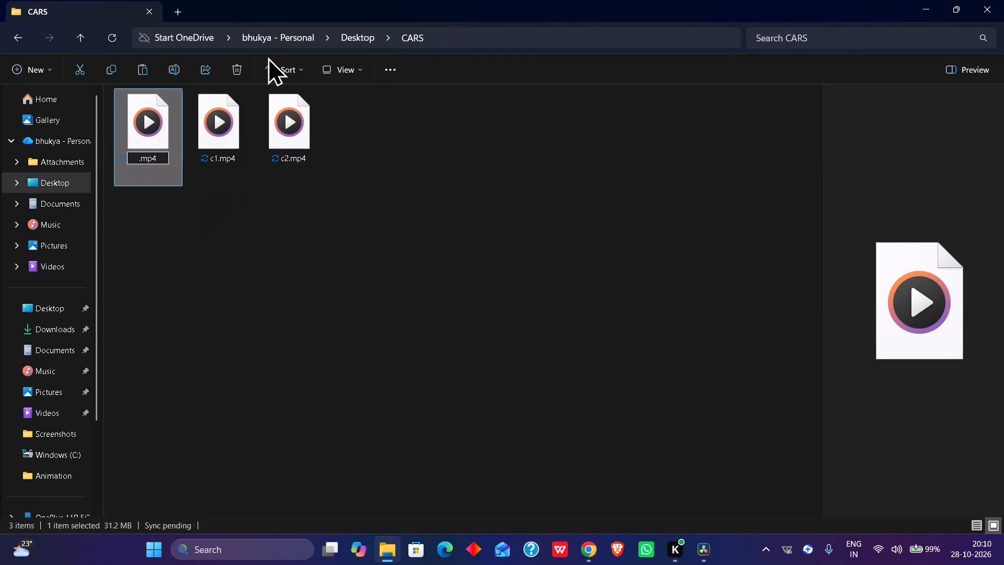
{"action": "type", "text": "c3"}
{"action": "key", "text": "Return"}
{"action": "left_click", "coordinate": [298, 173]}
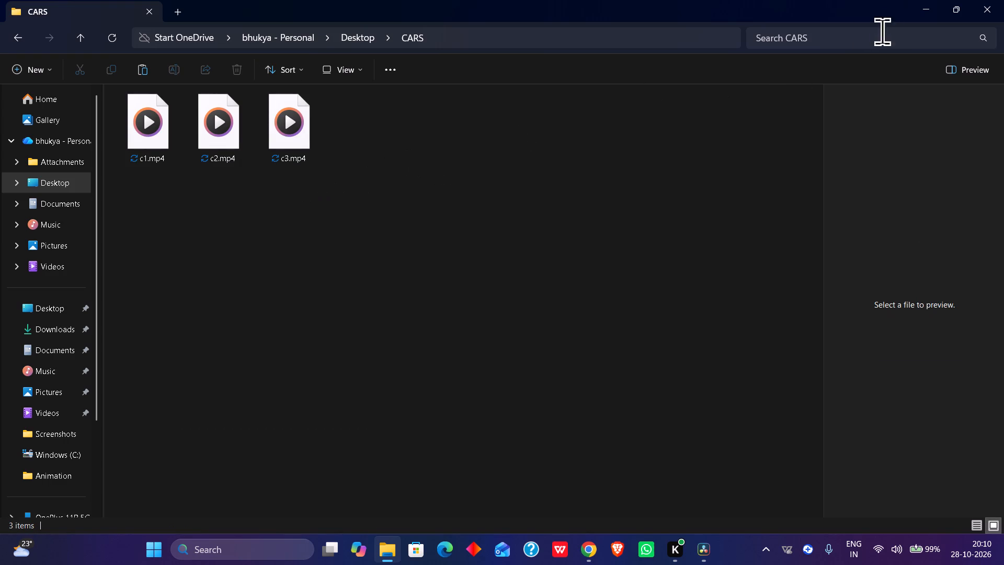
Switch to DaVinci Resolve and delete the offline 12983897_3840 clip from the CARS bin in the media pool.
{"action": "left_click", "coordinate": [927, 16]}
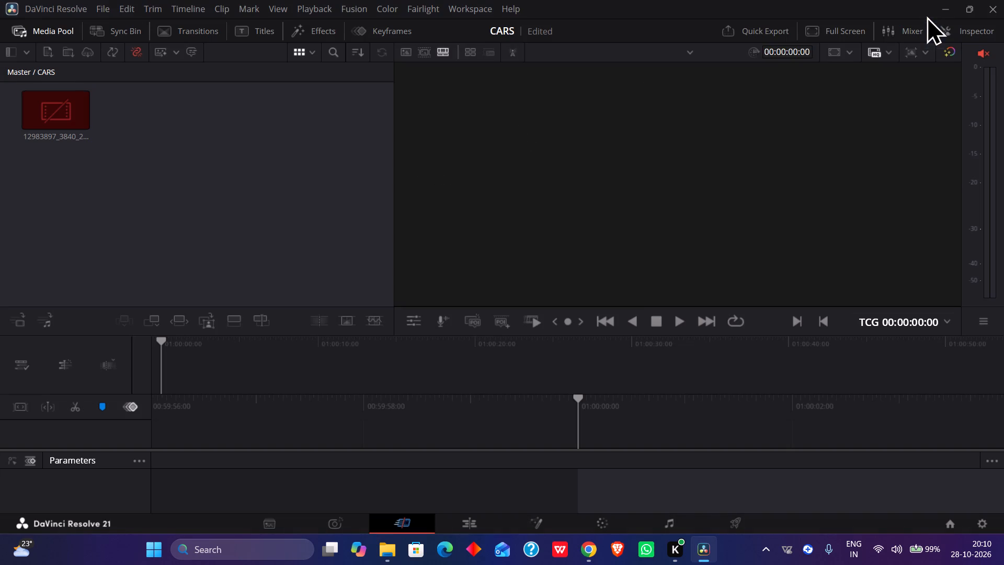
{"action": "right_click", "coordinate": [75, 126]}
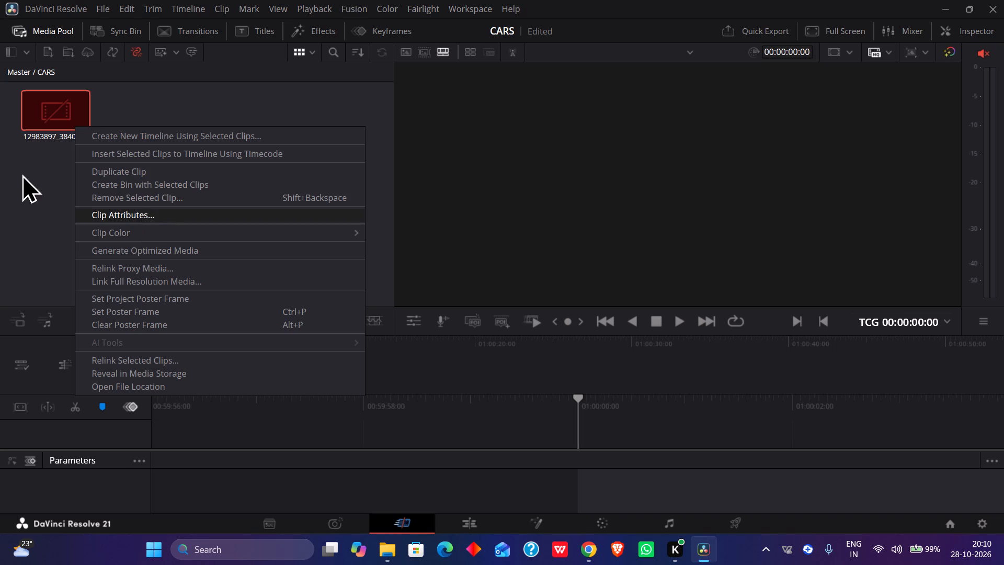
{"action": "left_click_drag", "start_coordinate": [9, 174], "coordinate": [109, 134]}
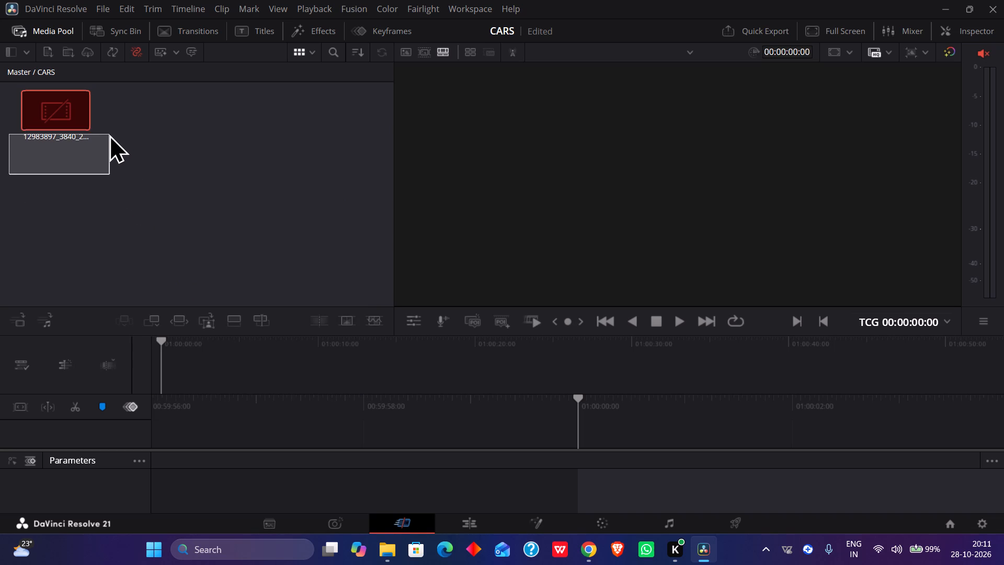
{"action": "left_click_drag", "start_coordinate": [109, 134], "coordinate": [109, 100]}
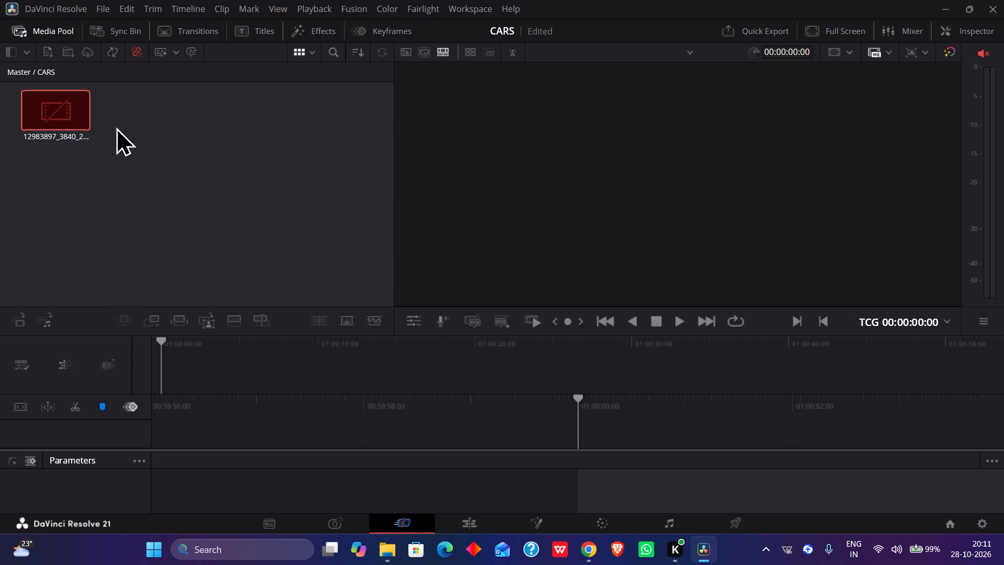
{"action": "key", "text": "BackSpace"}
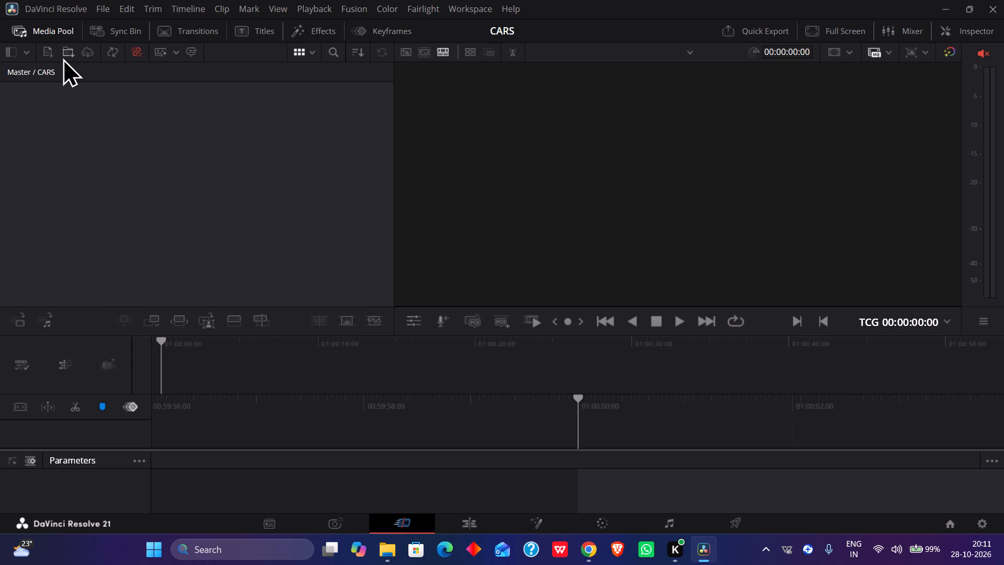
Import the CARS folder from the Desktop into the media pool's CARS bin.
{"action": "left_click", "coordinate": [63, 58]}
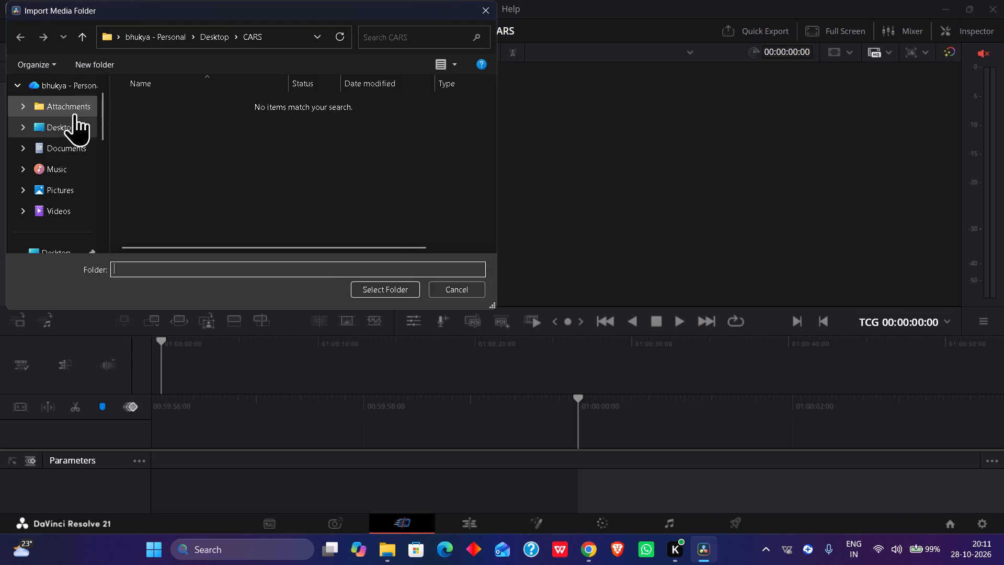
{"action": "left_click", "coordinate": [72, 121]}
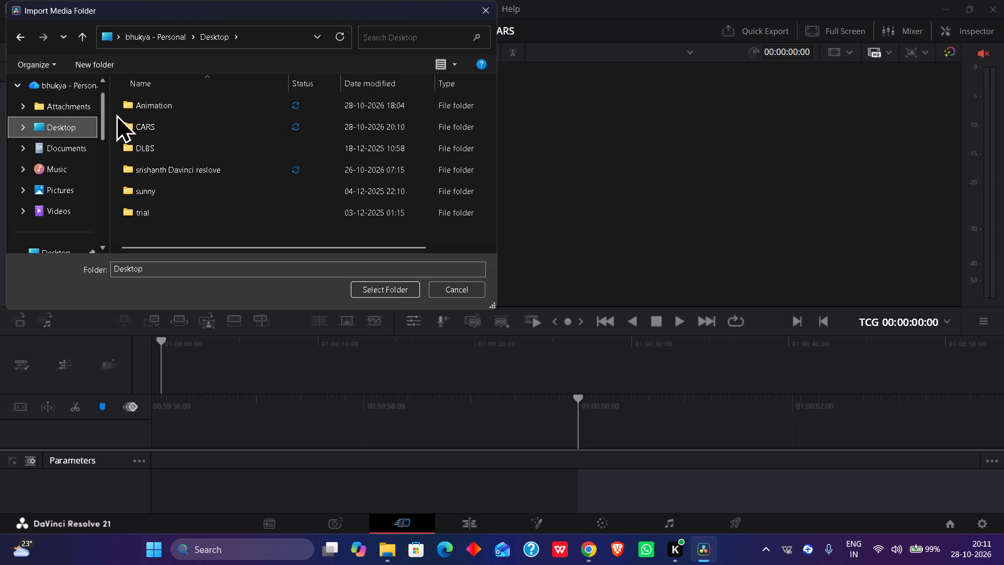
{"action": "left_click", "coordinate": [136, 120]}
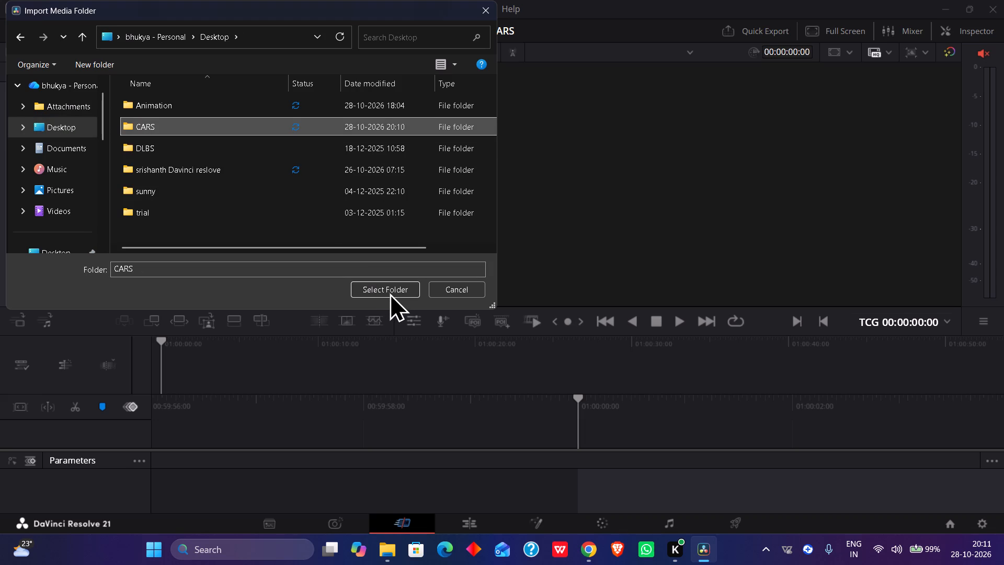
{"action": "left_click", "coordinate": [390, 292]}
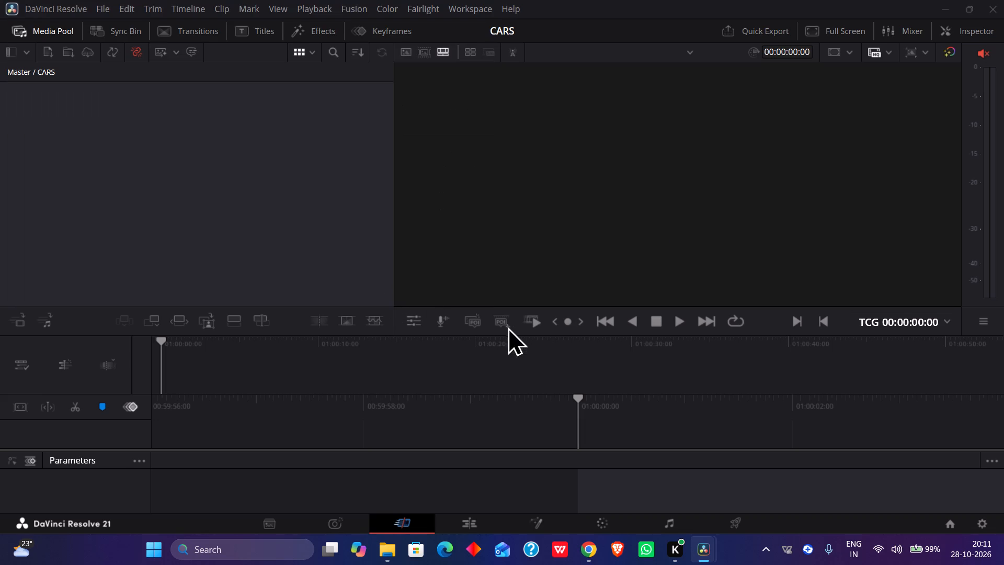
{"action": "left_click", "coordinate": [510, 332]}
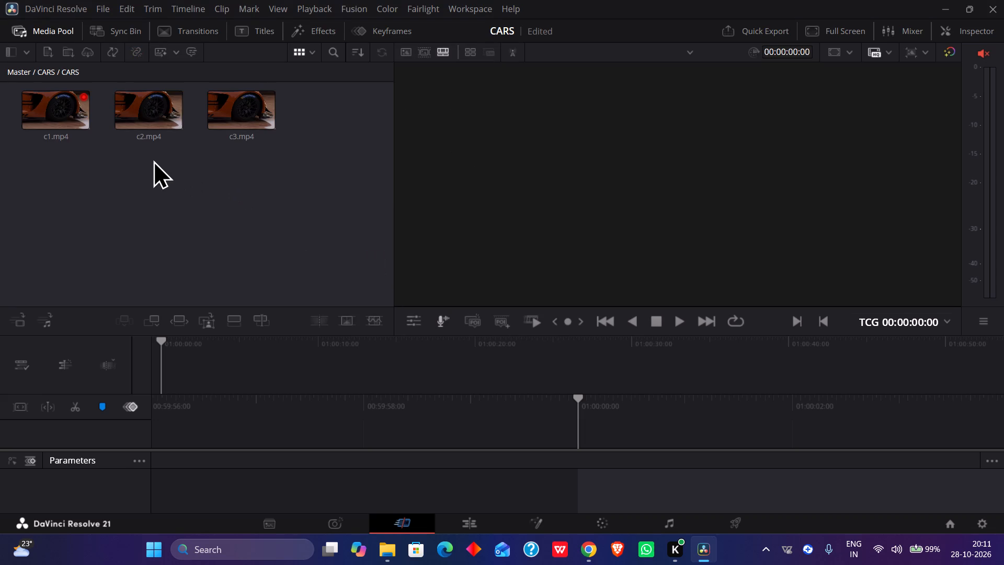
Preview the c3.mp4 clip in the source viewer at 2x speed, stop playback, and clear the viewer.
{"action": "left_click", "coordinate": [226, 118]}
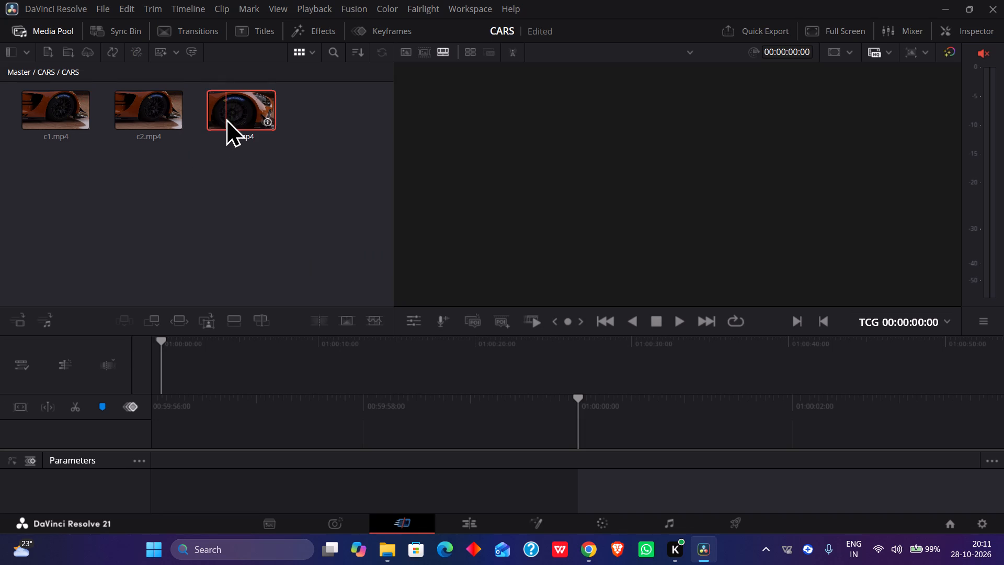
{"action": "double_click", "coordinate": [226, 118]}
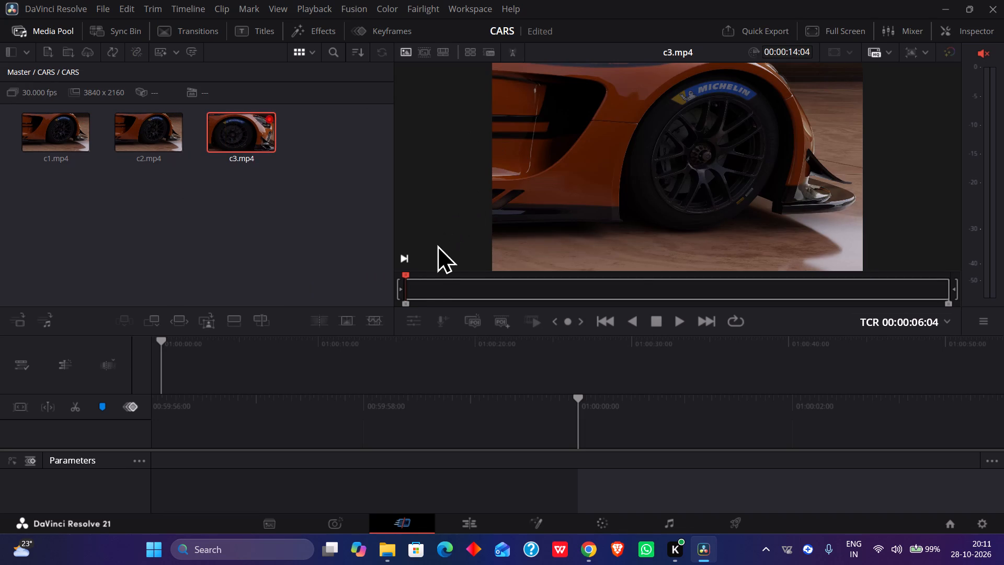
{"action": "key", "text": "l"}
{"action": "key", "text": "l"}
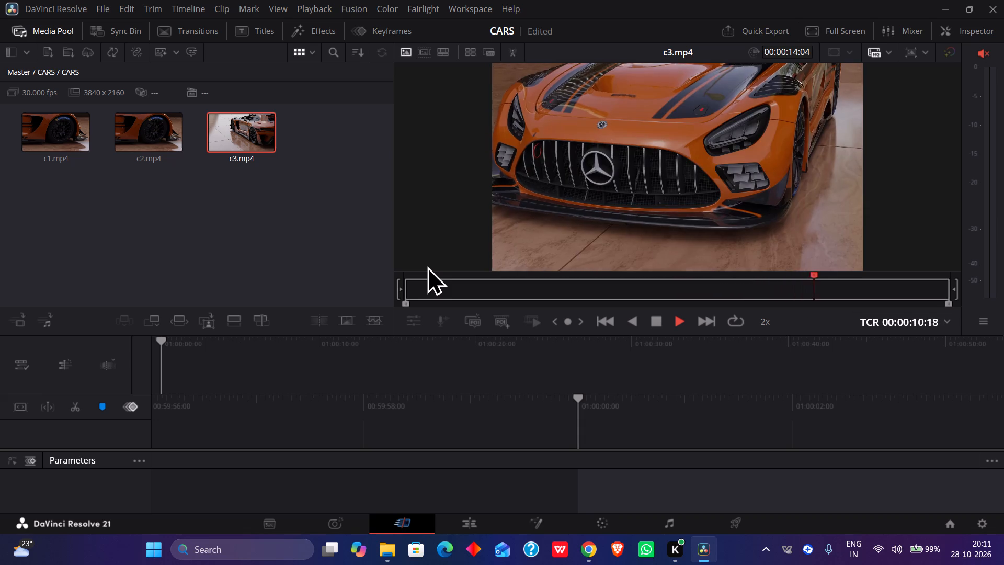
{"action": "key", "text": "k"}
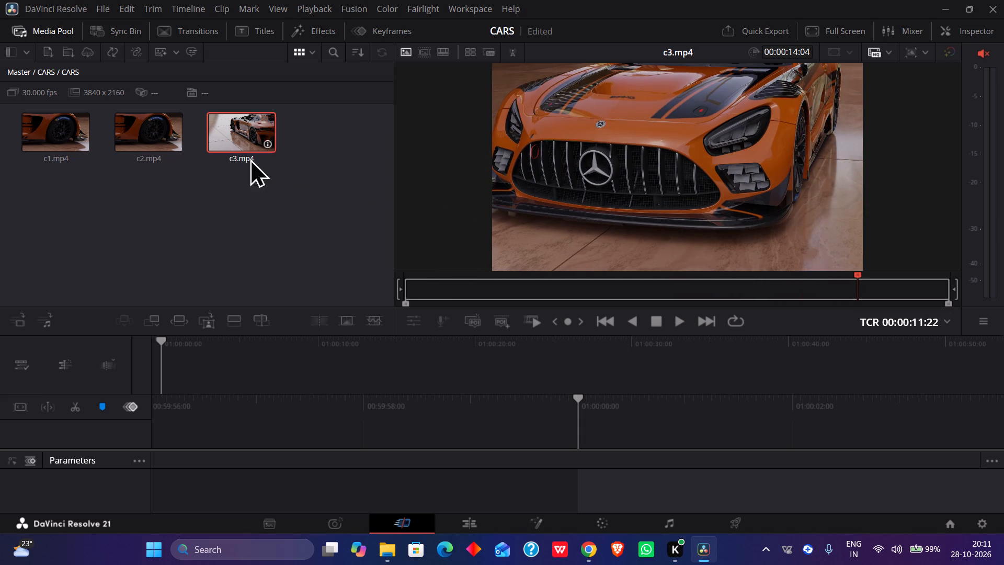
{"action": "double_click", "coordinate": [190, 155]}
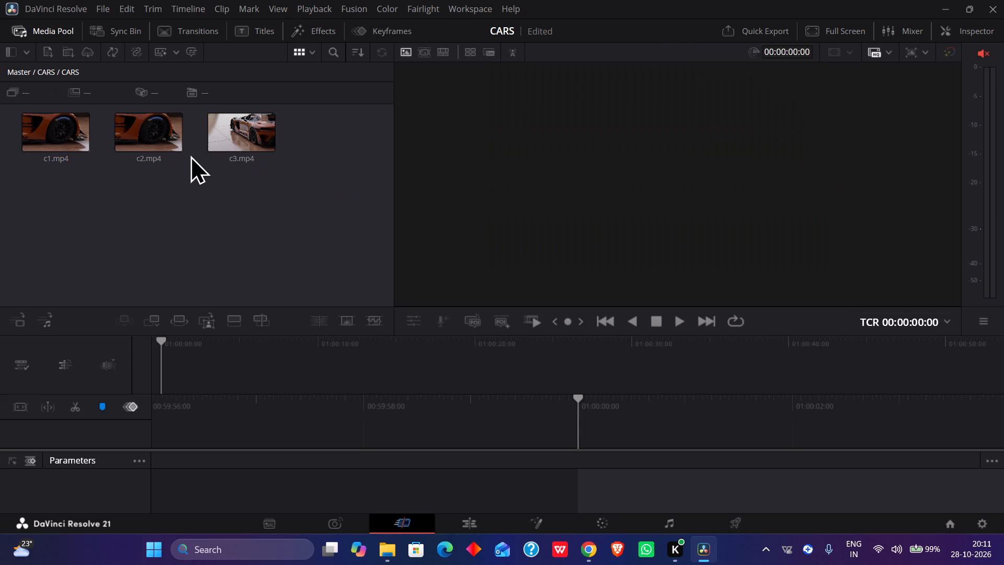
Delete the c1.mp4, c2.mp4 and c3.mp4 clips from the nested CARS bin in the media pool.
{"action": "left_click_drag", "start_coordinate": [190, 155], "coordinate": [13, 127]}
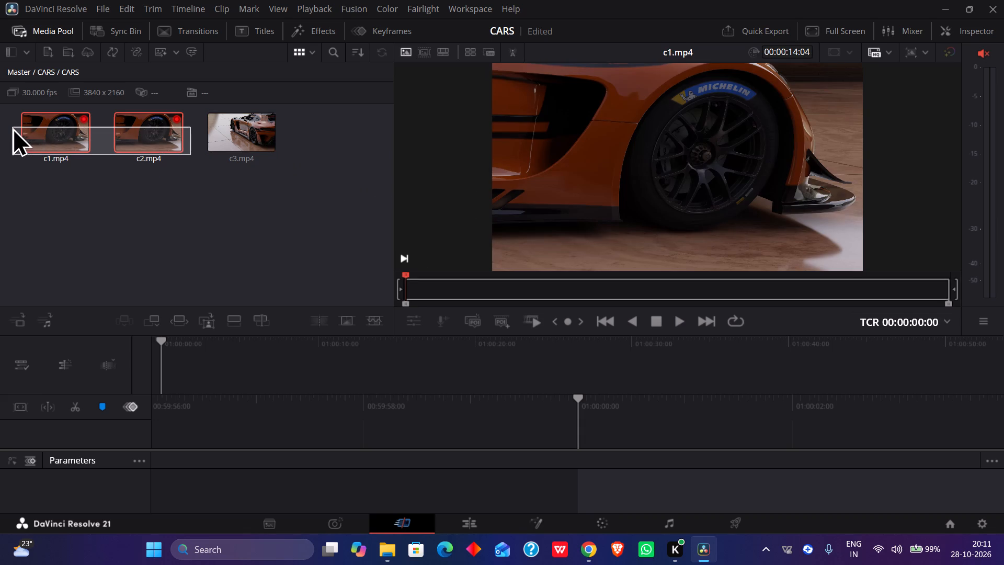
{"action": "key", "text": "BackSpace"}
{"action": "left_click_drag", "start_coordinate": [103, 150], "coordinate": [3, 123]}
{"action": "key", "text": "BackSpace"}
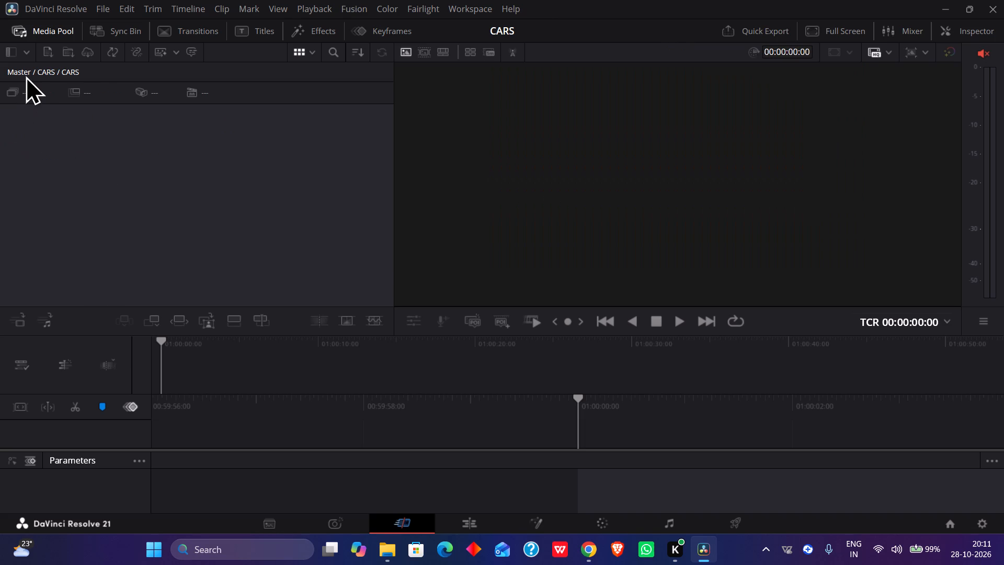
Delete the emptied nested CARS bin and its parent CARS bin, clearing the Master bin of the media pool.
{"action": "left_click", "coordinate": [38, 70]}
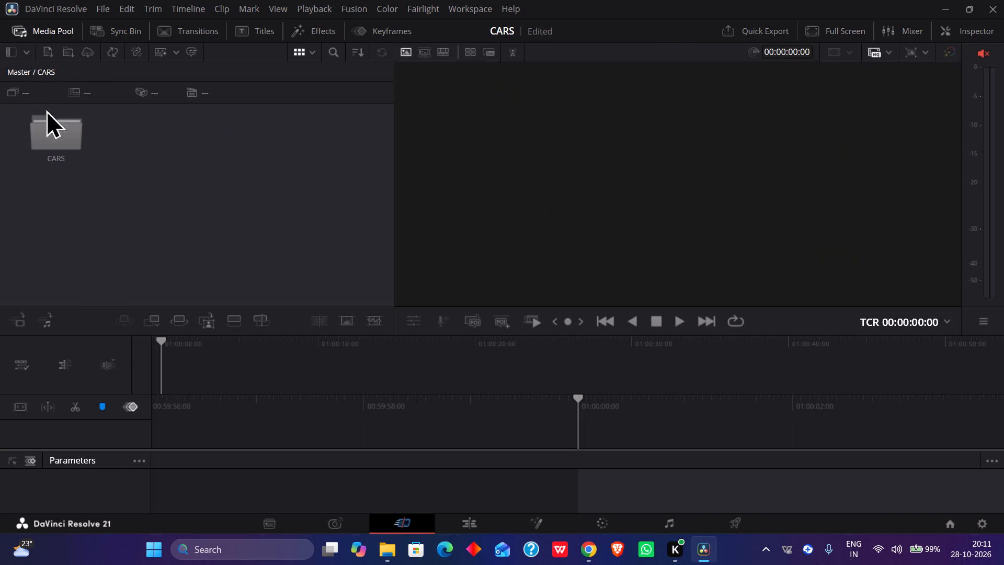
{"action": "left_click_drag", "start_coordinate": [112, 149], "coordinate": [0, 101]}
{"action": "key", "text": "BackSpace"}
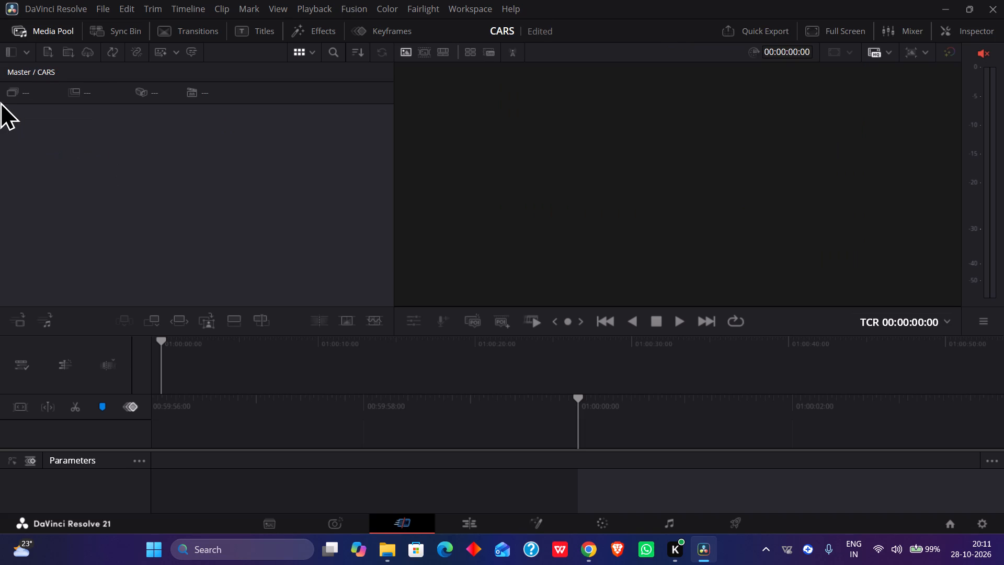
{"action": "left_click", "coordinate": [21, 70]}
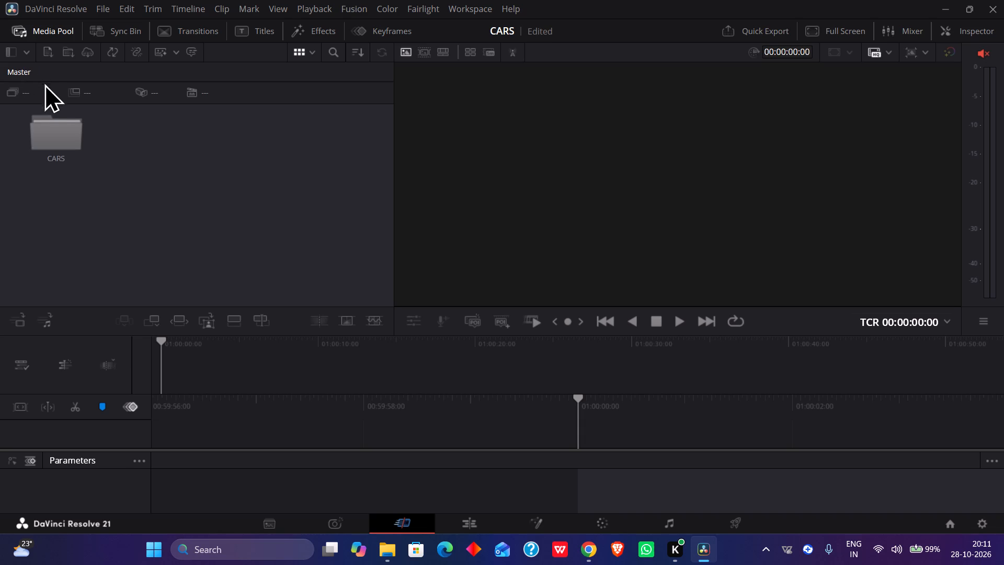
{"action": "left_click_drag", "start_coordinate": [101, 134], "coordinate": [16, 110]}
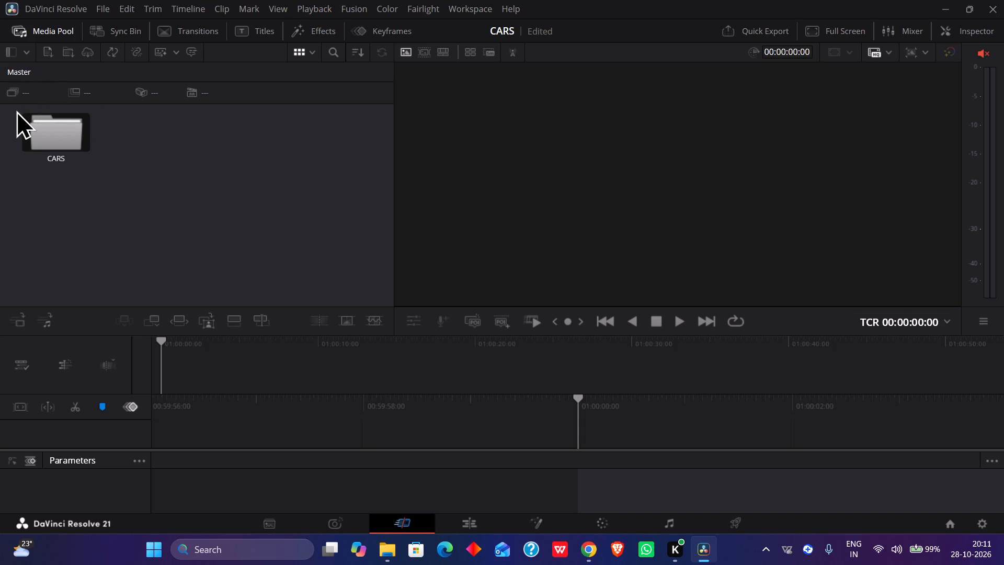
{"action": "key", "text": "BackSpace"}
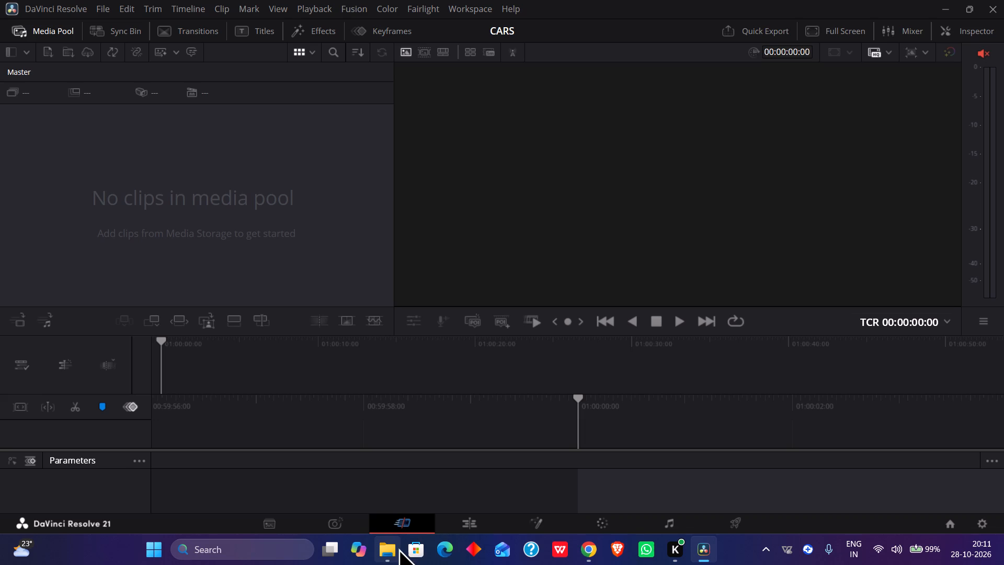
Switch to File Explorer, play 1295-145209438.mp4 from the Downloads folder to check its content, and close the player.
{"action": "left_click", "coordinate": [388, 501]}
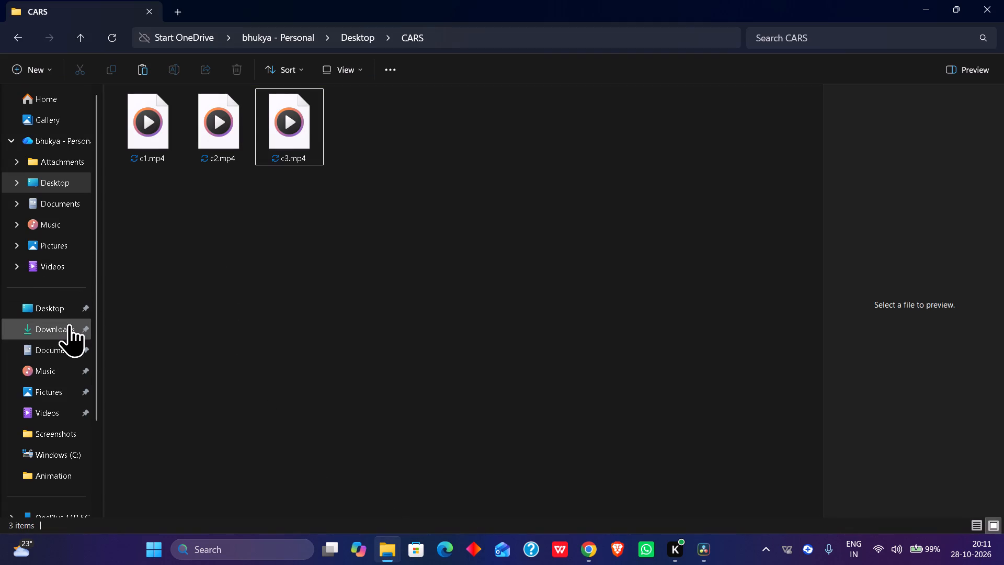
{"action": "left_click", "coordinate": [69, 324]}
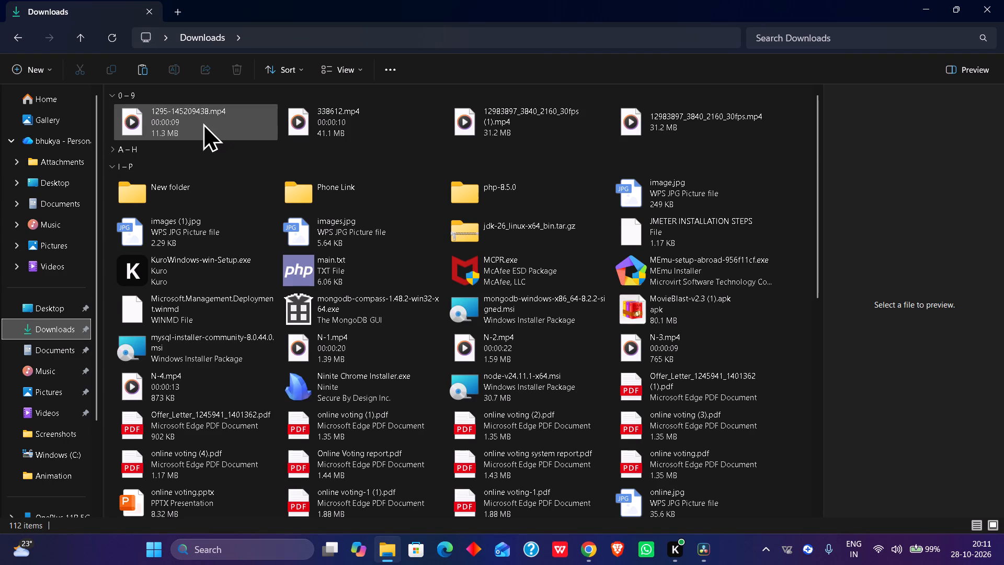
{"action": "double_click", "coordinate": [203, 122]}
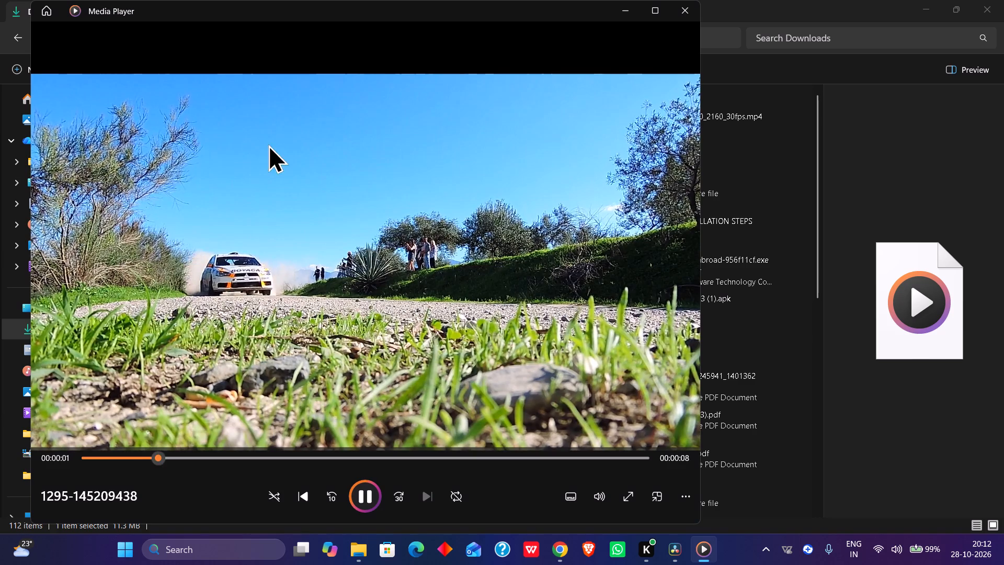
{"action": "left_click", "coordinate": [678, 20]}
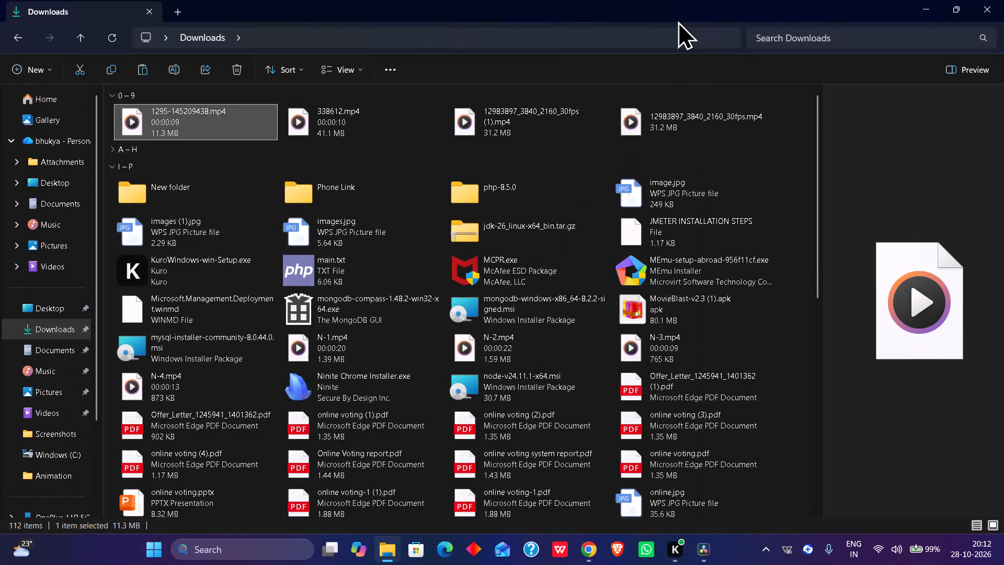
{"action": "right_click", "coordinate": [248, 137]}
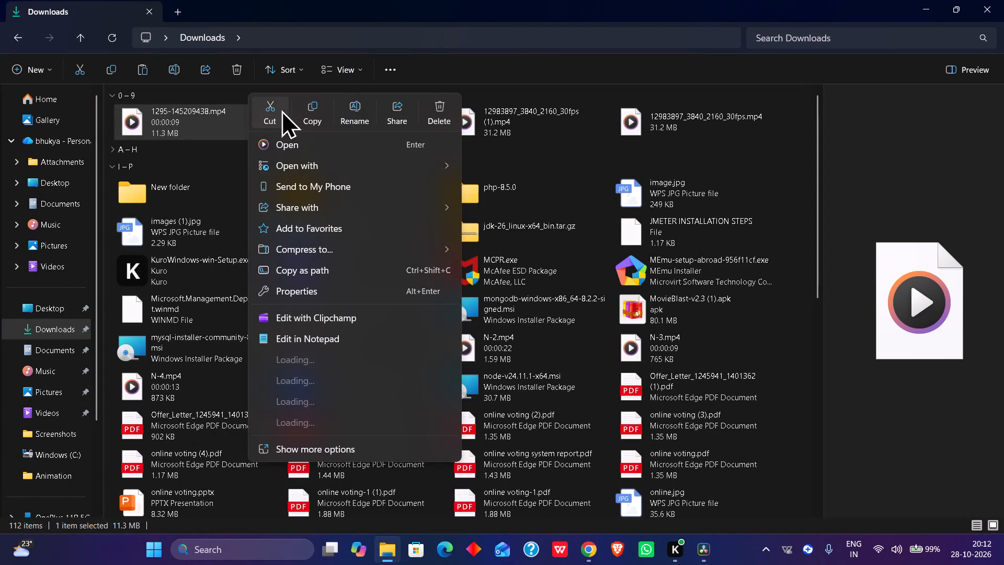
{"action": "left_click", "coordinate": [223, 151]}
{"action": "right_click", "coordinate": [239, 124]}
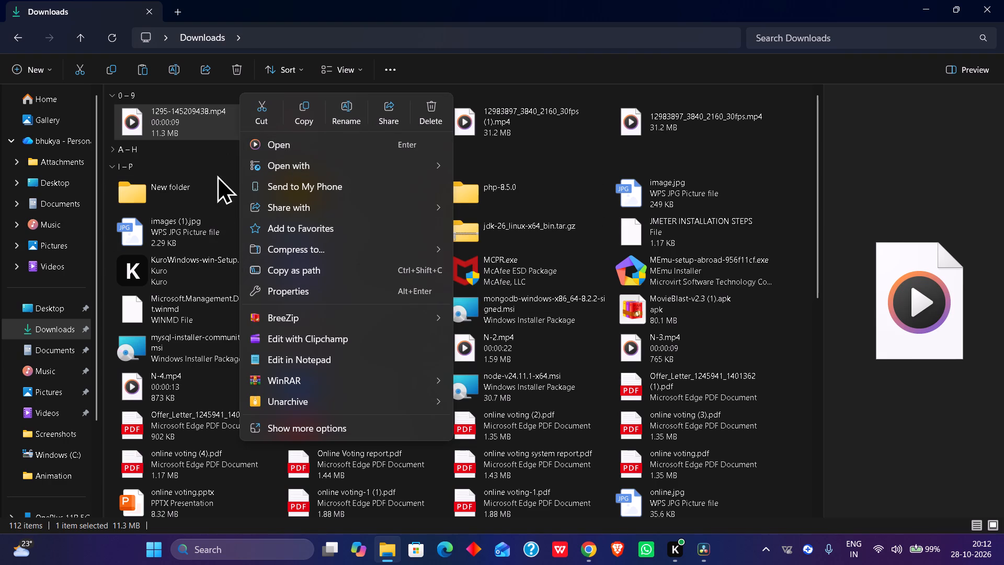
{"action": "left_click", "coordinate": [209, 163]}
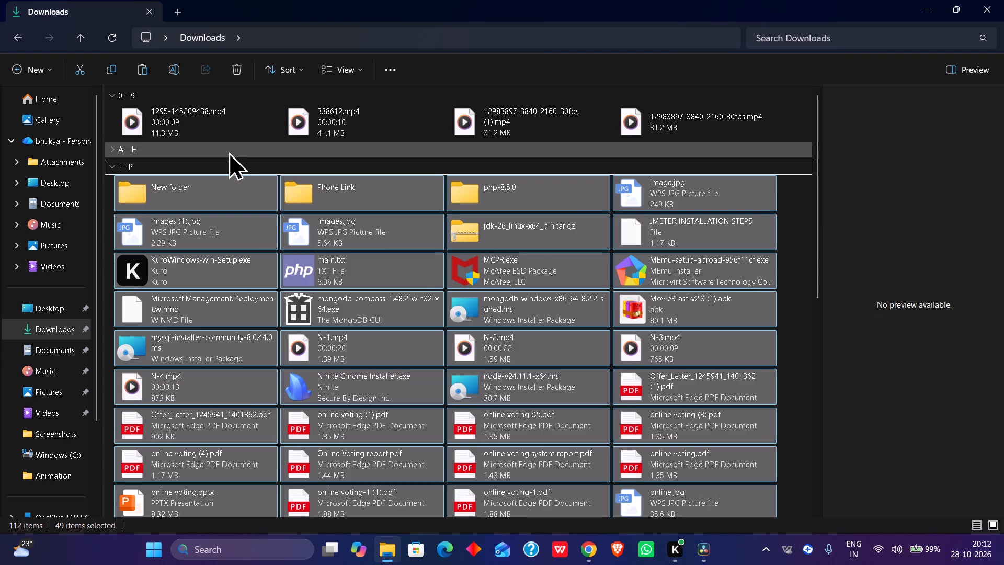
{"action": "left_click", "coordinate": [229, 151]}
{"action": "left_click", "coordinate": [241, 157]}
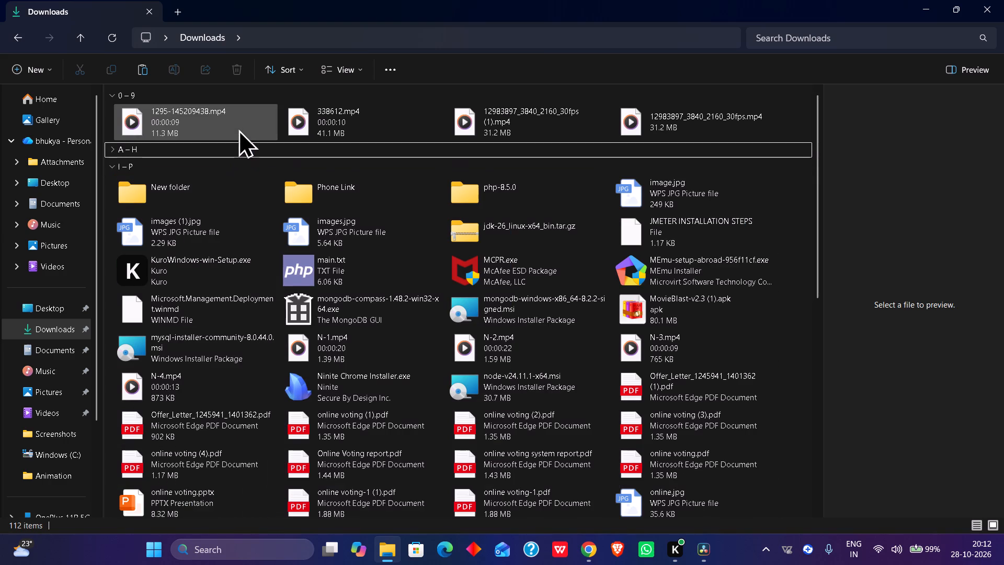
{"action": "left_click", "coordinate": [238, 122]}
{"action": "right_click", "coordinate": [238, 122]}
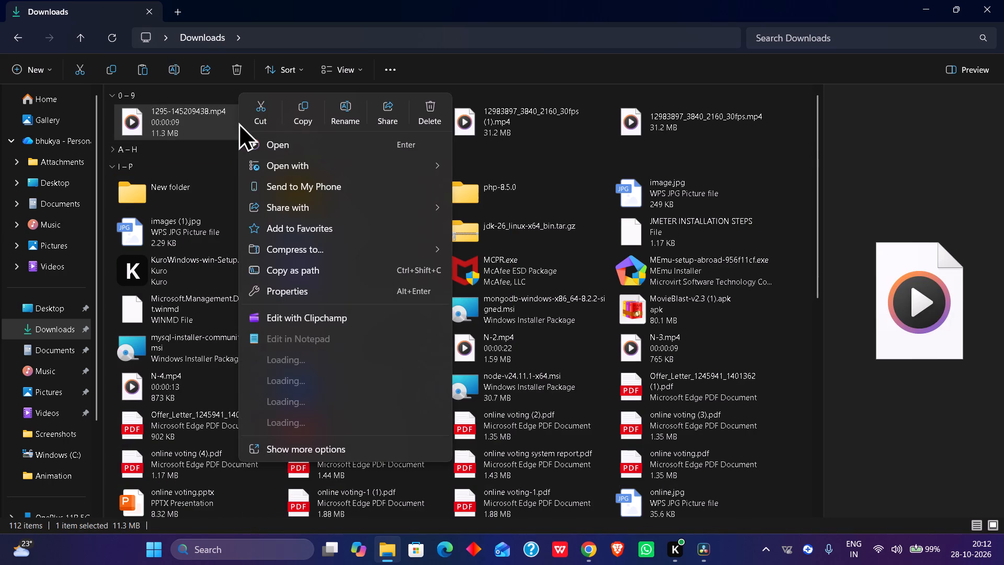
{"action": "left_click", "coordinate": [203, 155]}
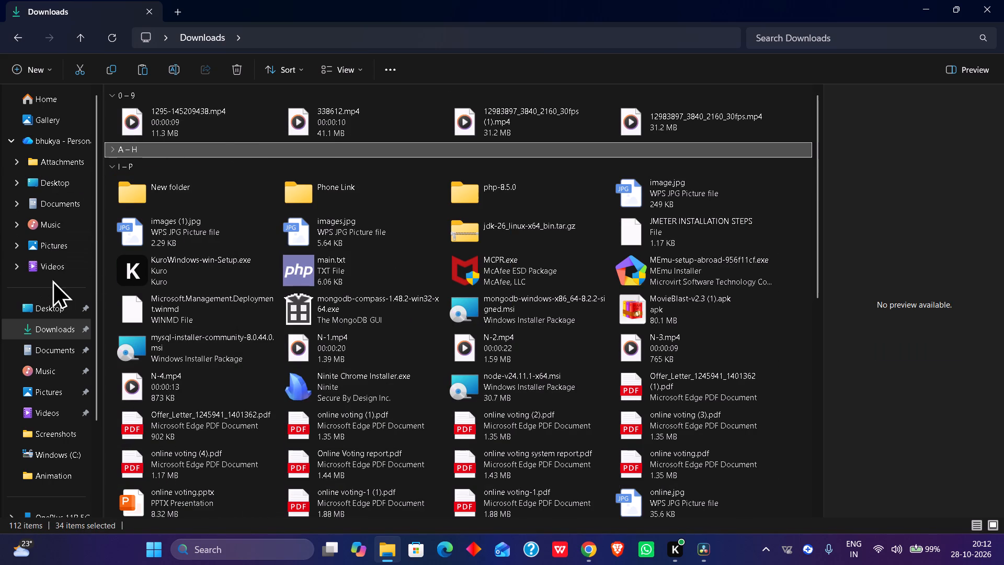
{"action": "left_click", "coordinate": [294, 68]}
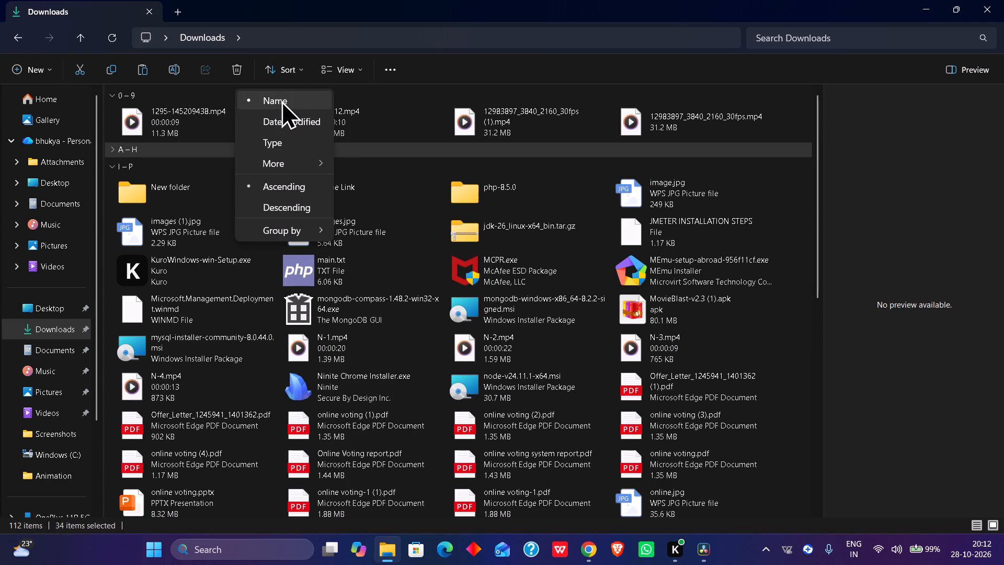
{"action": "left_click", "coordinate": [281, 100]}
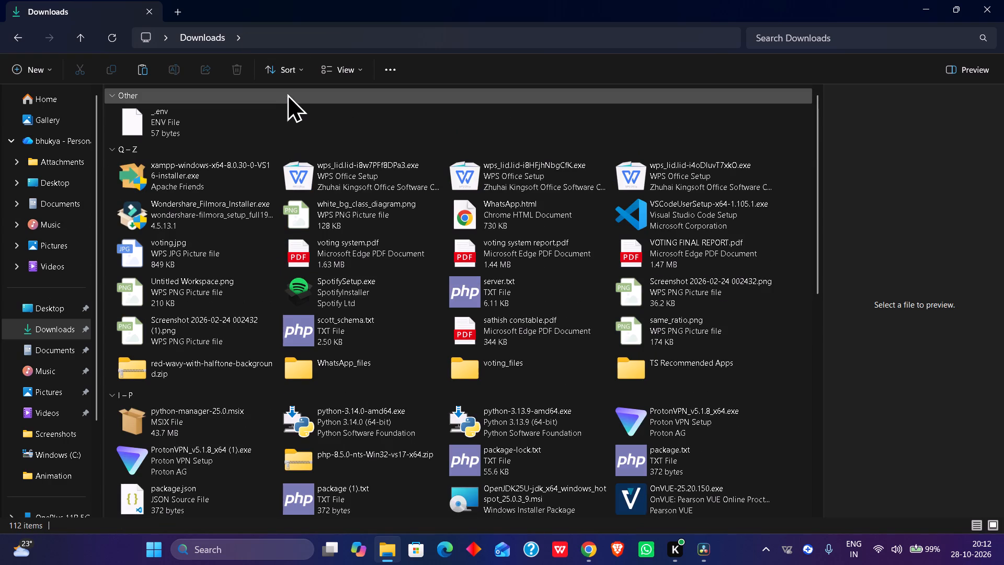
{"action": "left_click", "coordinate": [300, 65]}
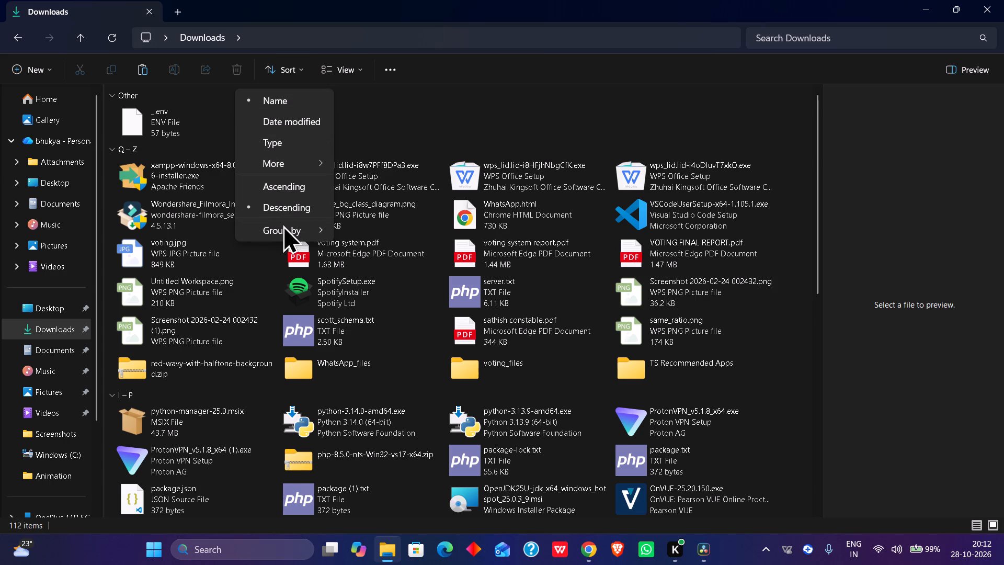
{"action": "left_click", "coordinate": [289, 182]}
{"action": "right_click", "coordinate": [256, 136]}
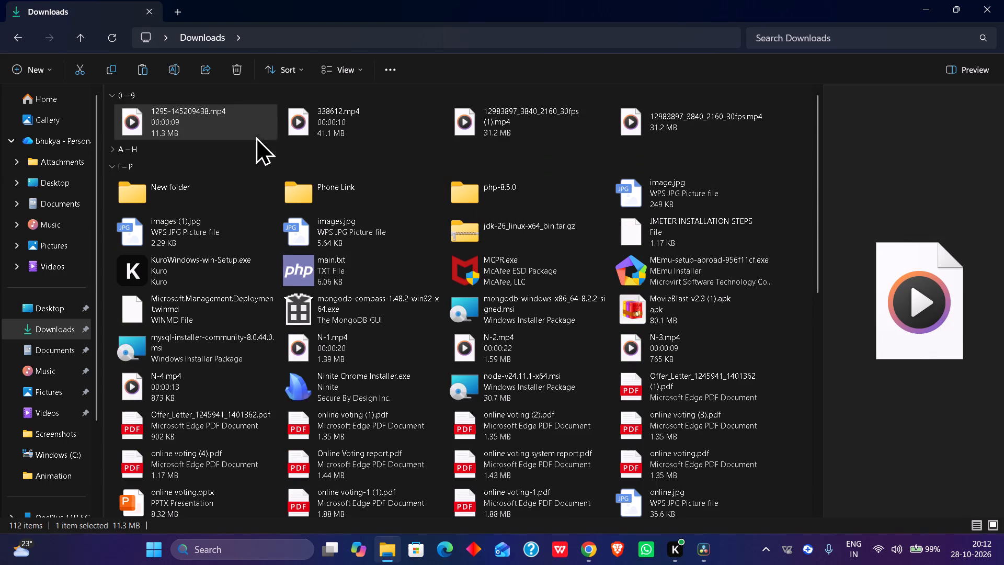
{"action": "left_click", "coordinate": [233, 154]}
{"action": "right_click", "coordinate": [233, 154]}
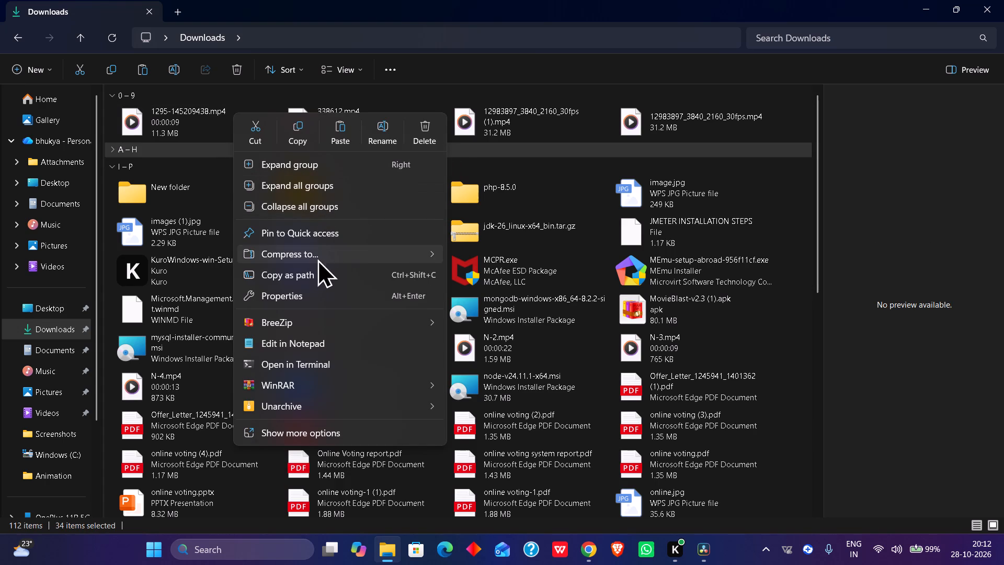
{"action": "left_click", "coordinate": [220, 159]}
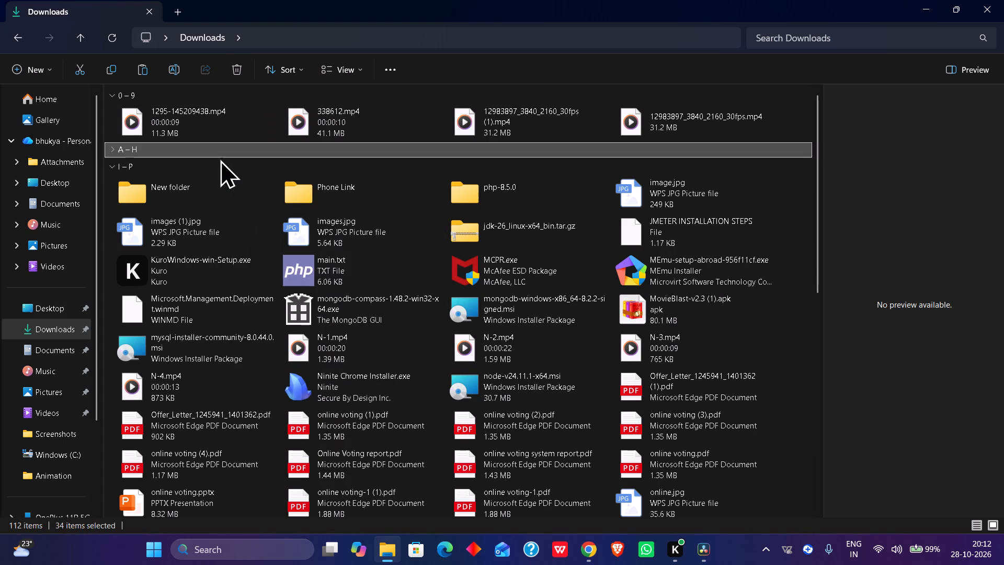
Copy 1295-145209438.mp4 from the Downloads folder and paste it into the CARS folder on the Desktop.
{"action": "left_click", "coordinate": [233, 123]}
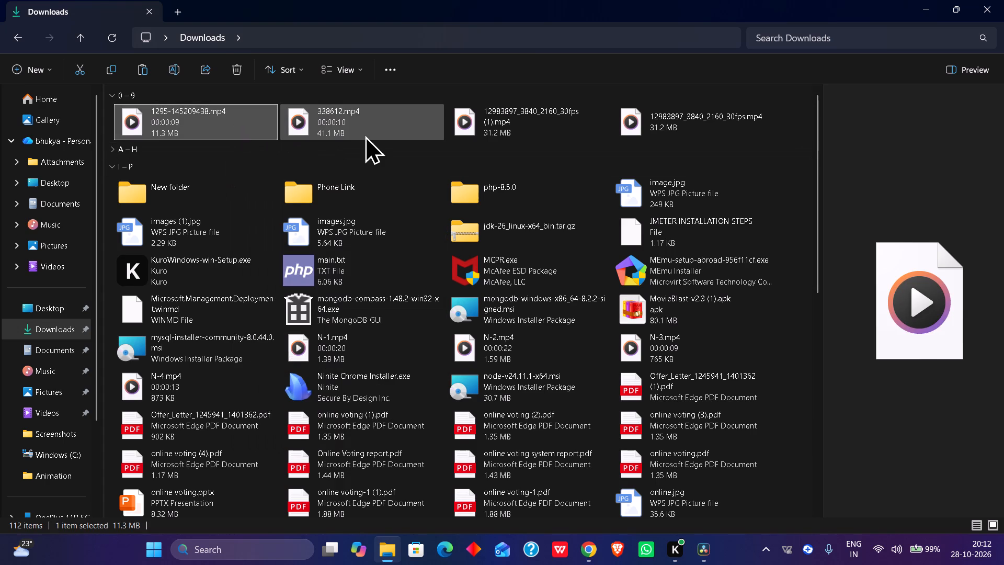
{"action": "left_click", "coordinate": [365, 134]}
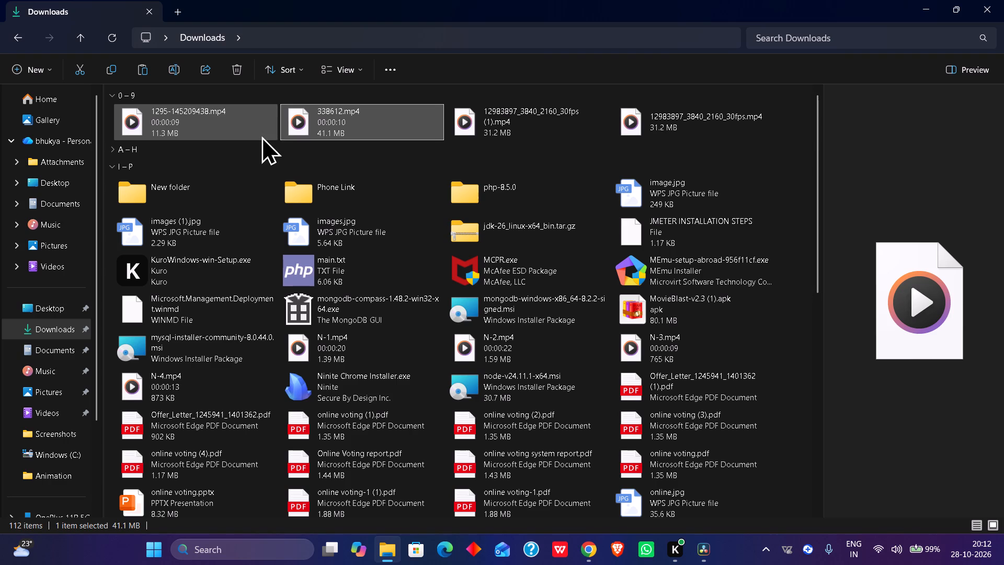
{"action": "right_click", "coordinate": [251, 125]}
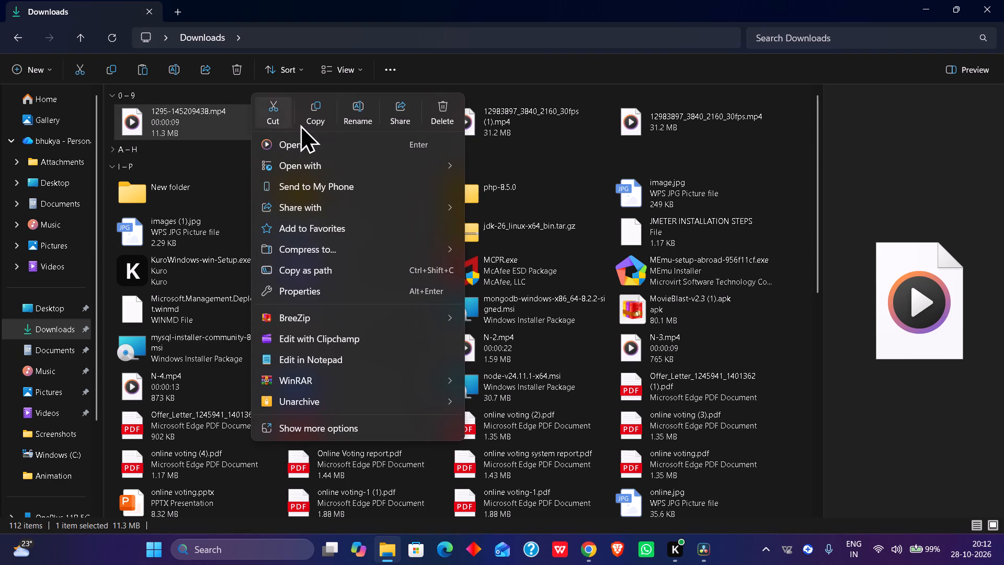
{"action": "left_click", "coordinate": [314, 112]}
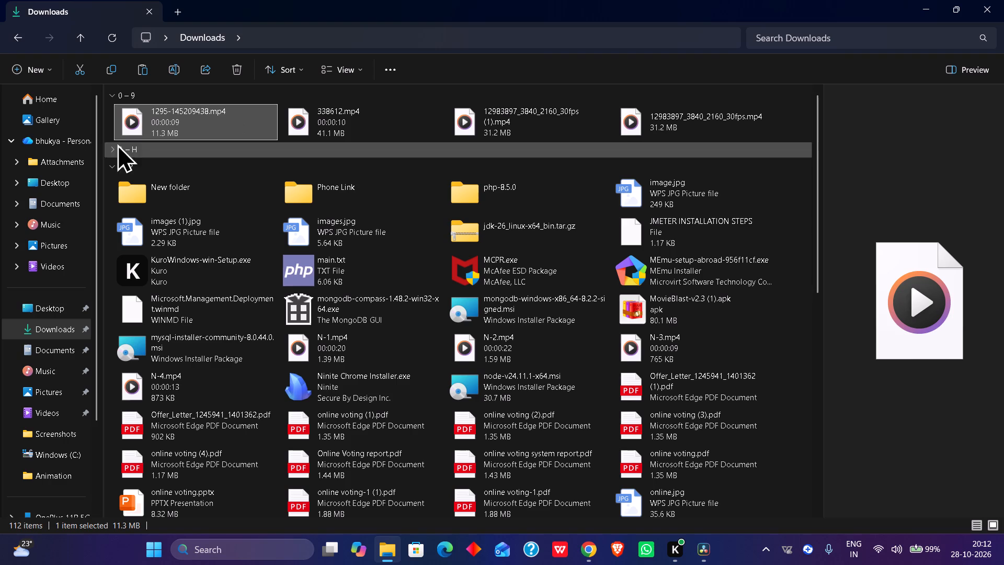
{"action": "left_click", "coordinate": [73, 178]}
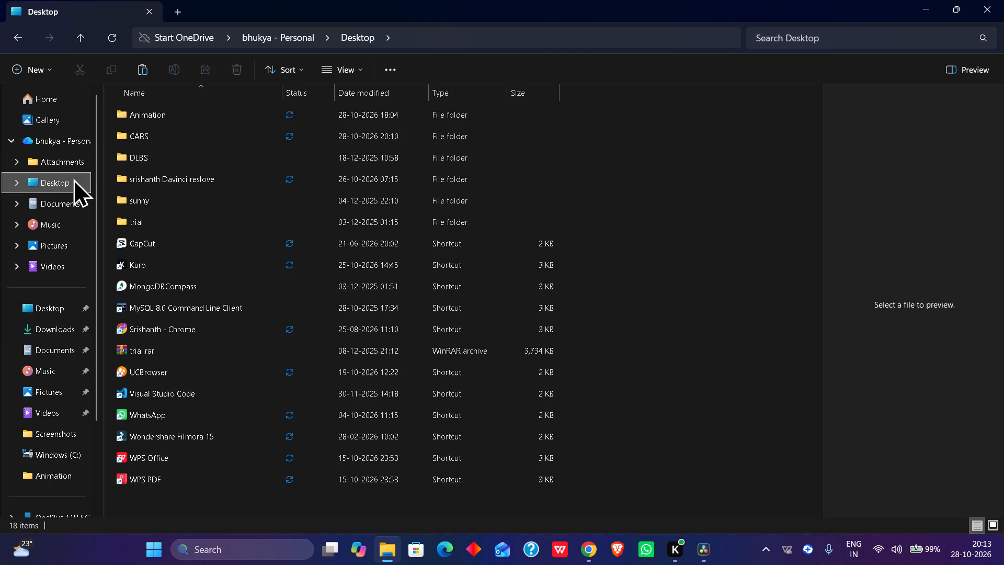
{"action": "double_click", "coordinate": [176, 131]}
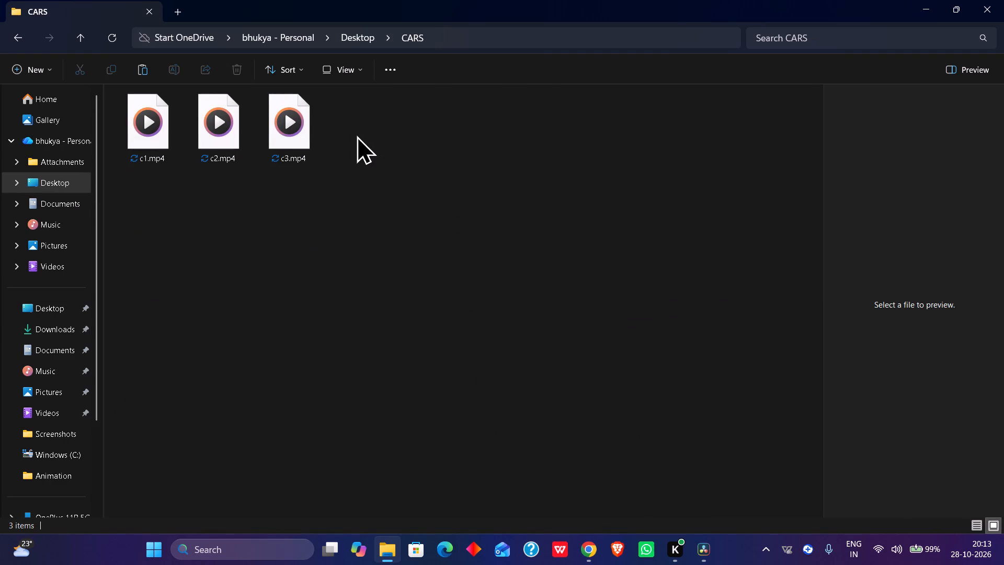
{"action": "left_click", "coordinate": [357, 135]}
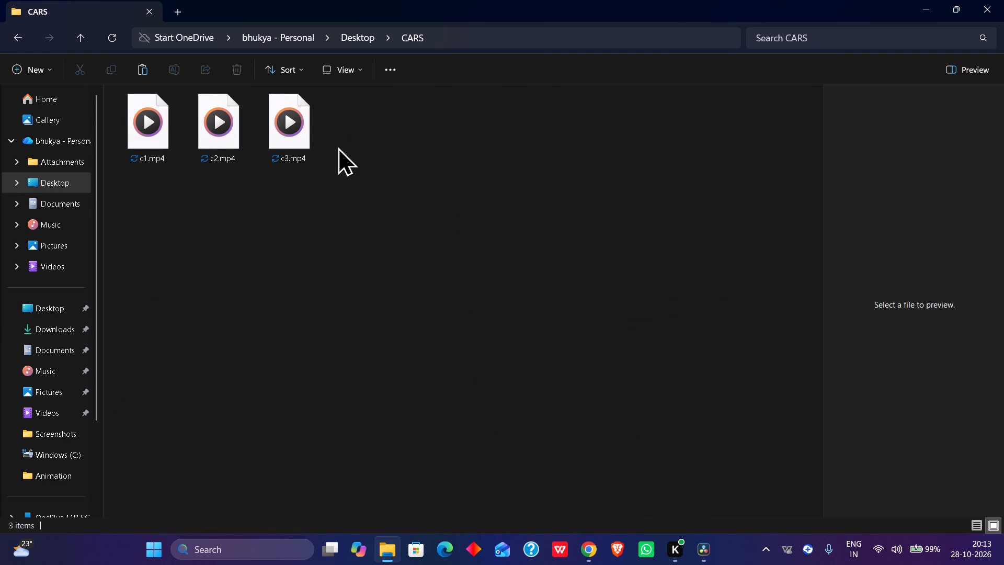
{"action": "right_click", "coordinate": [338, 146]}
{"action": "left_click", "coordinate": [356, 156]}
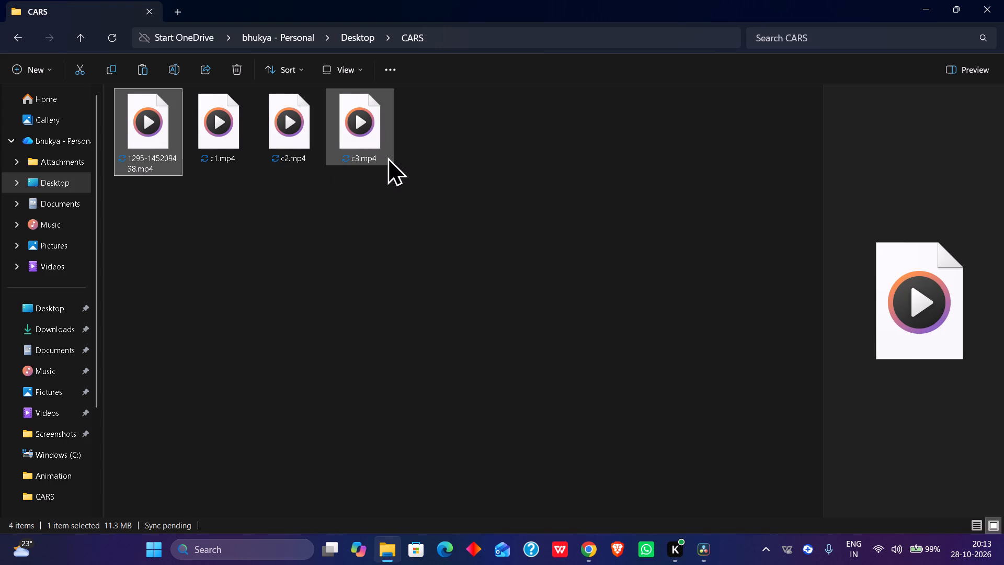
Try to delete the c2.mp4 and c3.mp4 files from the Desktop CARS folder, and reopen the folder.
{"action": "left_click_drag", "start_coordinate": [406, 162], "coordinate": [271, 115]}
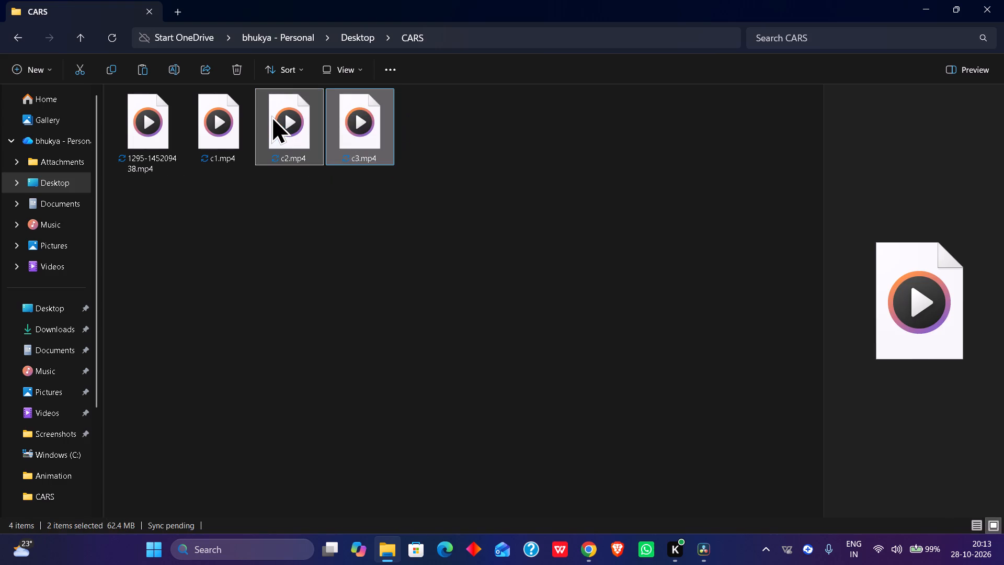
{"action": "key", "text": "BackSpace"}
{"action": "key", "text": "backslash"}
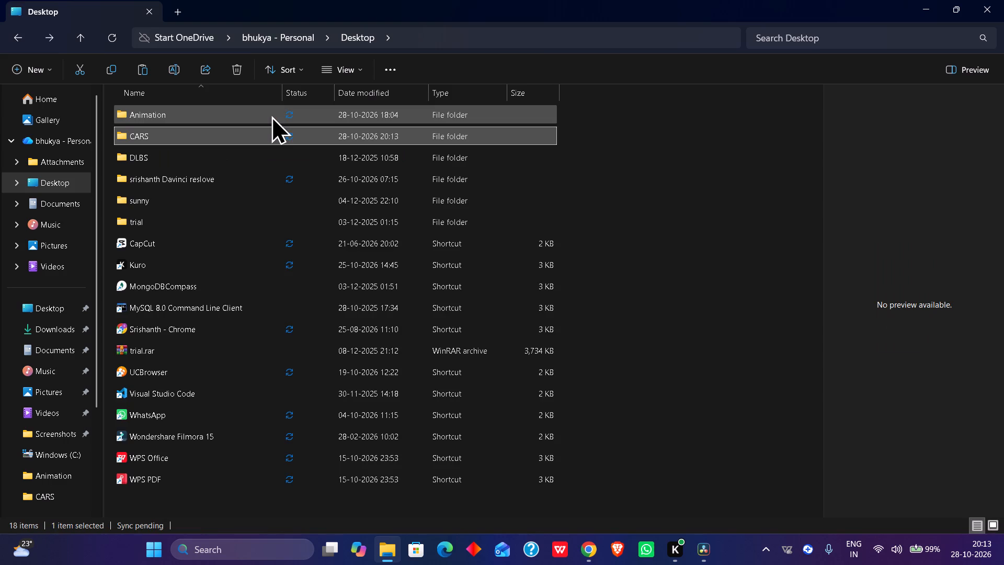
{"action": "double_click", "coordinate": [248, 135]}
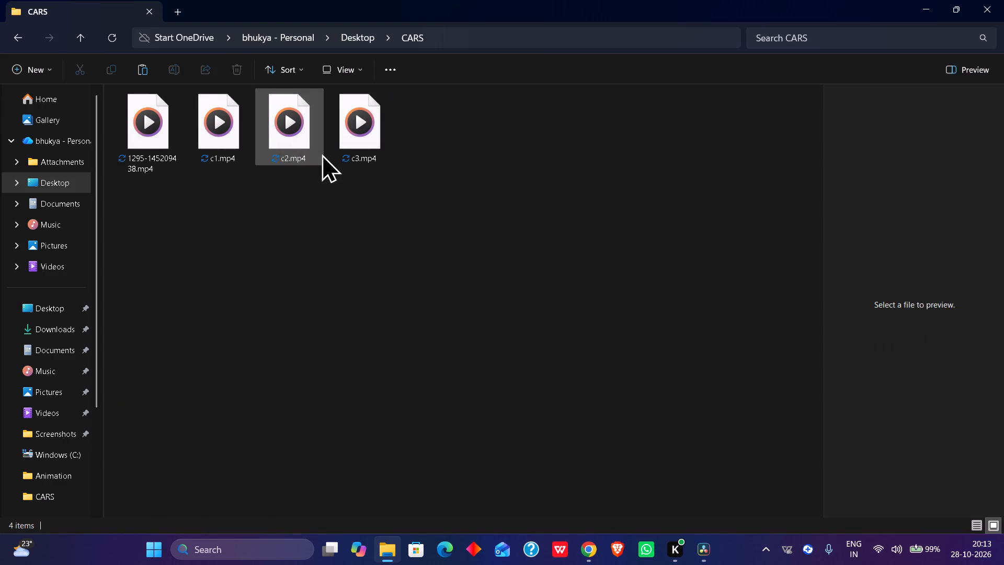
Delete the c2.mp4 and c3.mp4 files from the Desktop CARS folder.
{"action": "left_click_drag", "start_coordinate": [393, 159], "coordinate": [267, 123]}
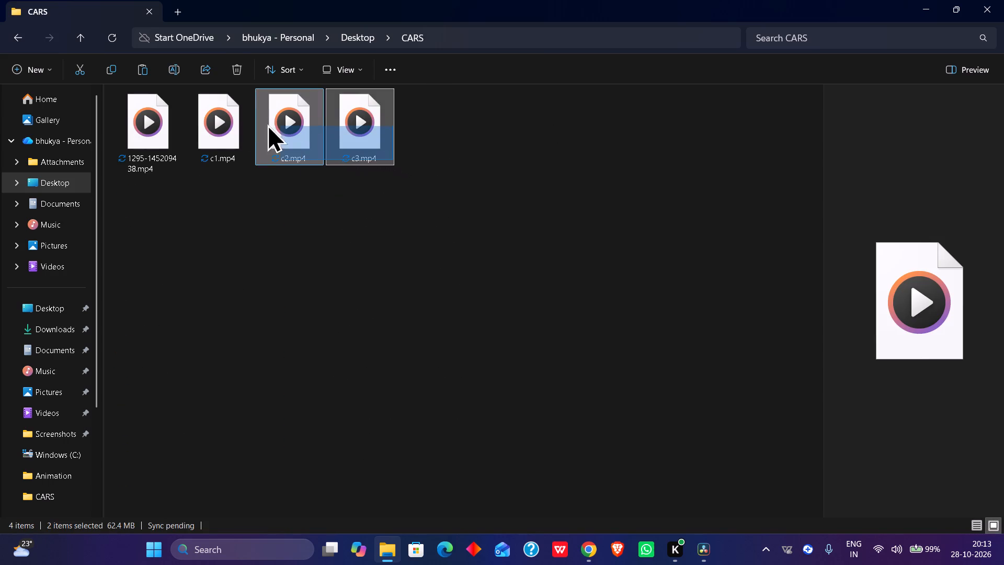
{"action": "left_click_drag", "start_coordinate": [267, 123], "coordinate": [261, 119]}
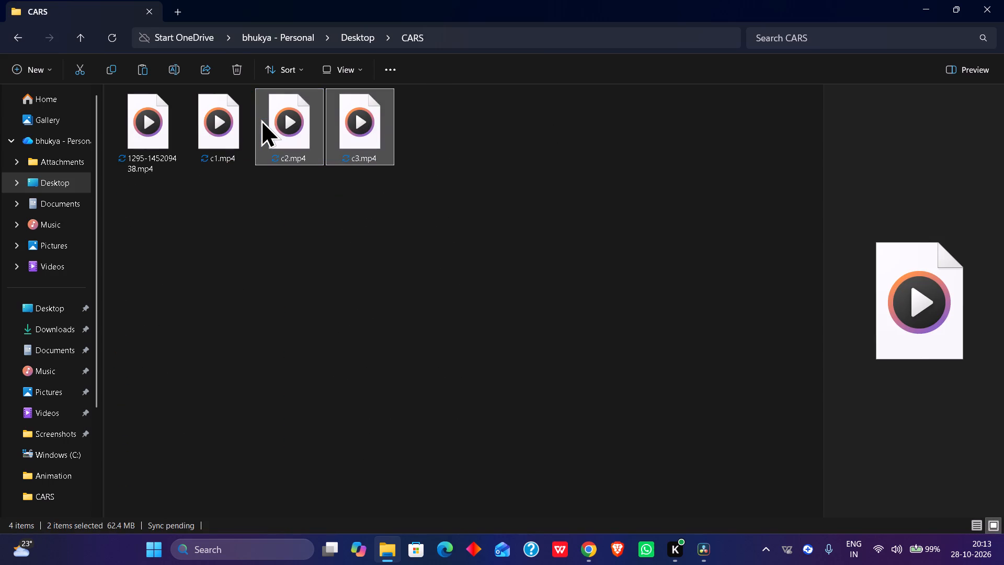
{"action": "right_click", "coordinate": [261, 119]}
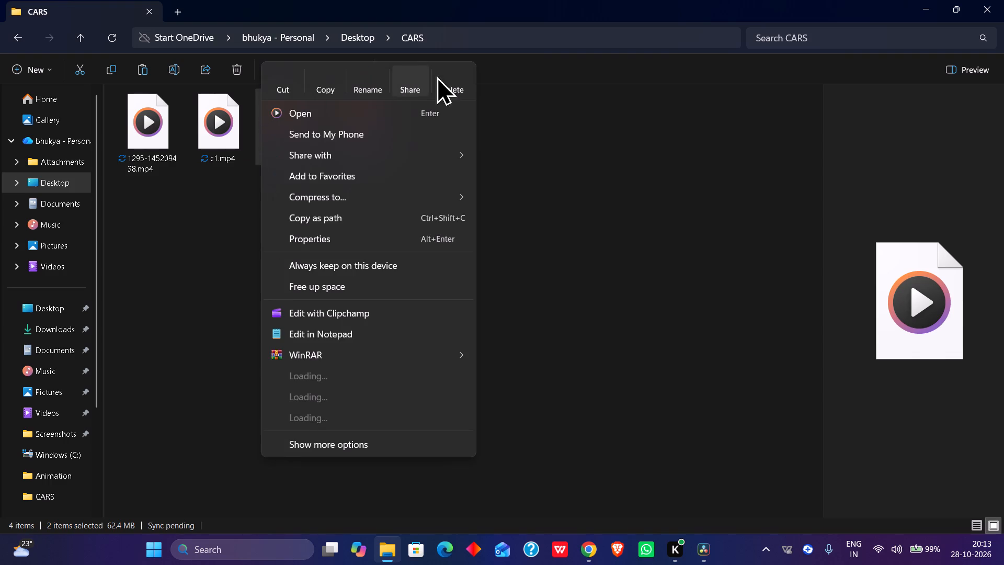
{"action": "left_click", "coordinate": [449, 77]}
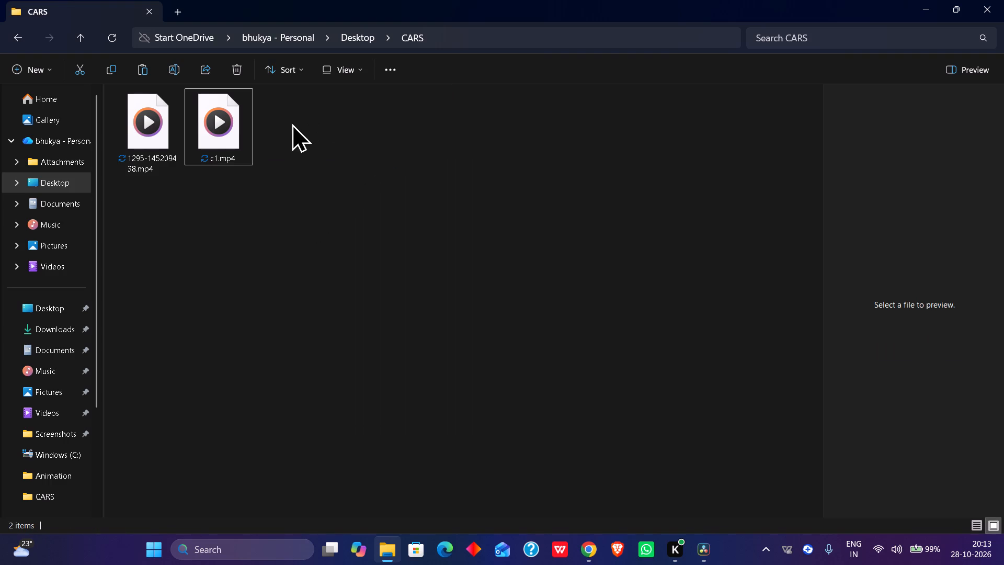
Play 1295-145209438.mp4 in the CARS folder to check its content, close the player, and rename the file as c2.
{"action": "double_click", "coordinate": [152, 134]}
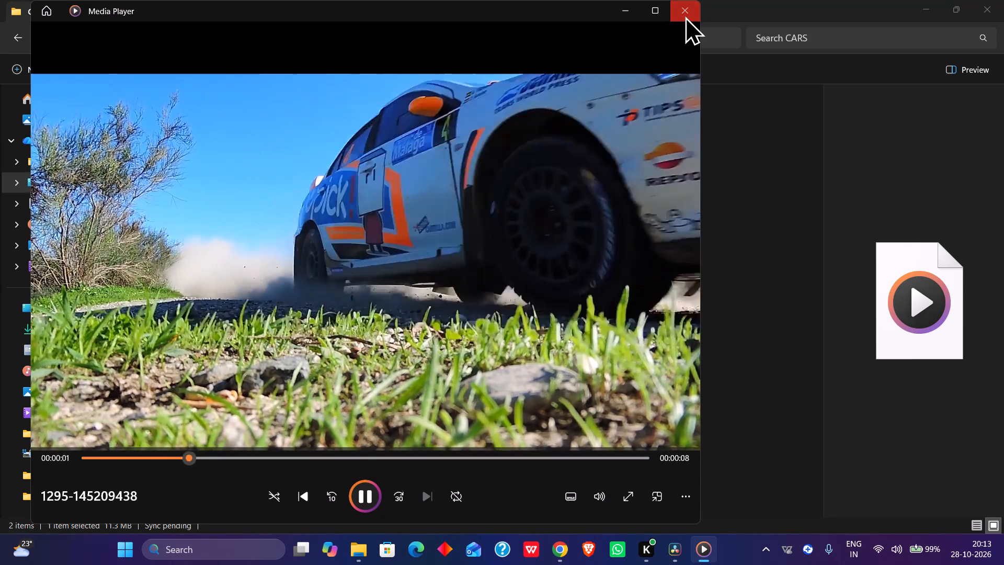
{"action": "left_click", "coordinate": [685, 16]}
{"action": "left_click", "coordinate": [154, 154]}
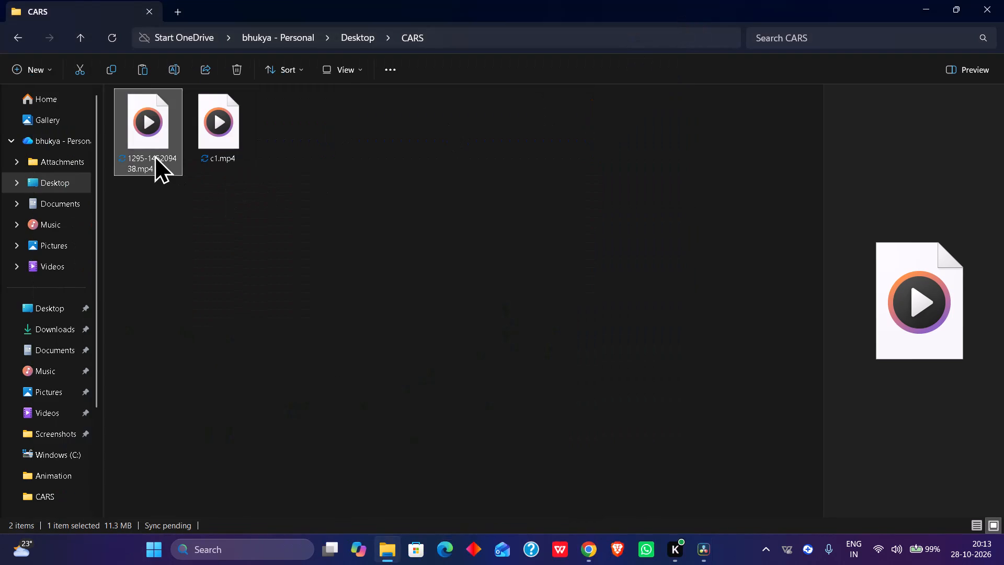
{"action": "key", "text": "BackSpace"}
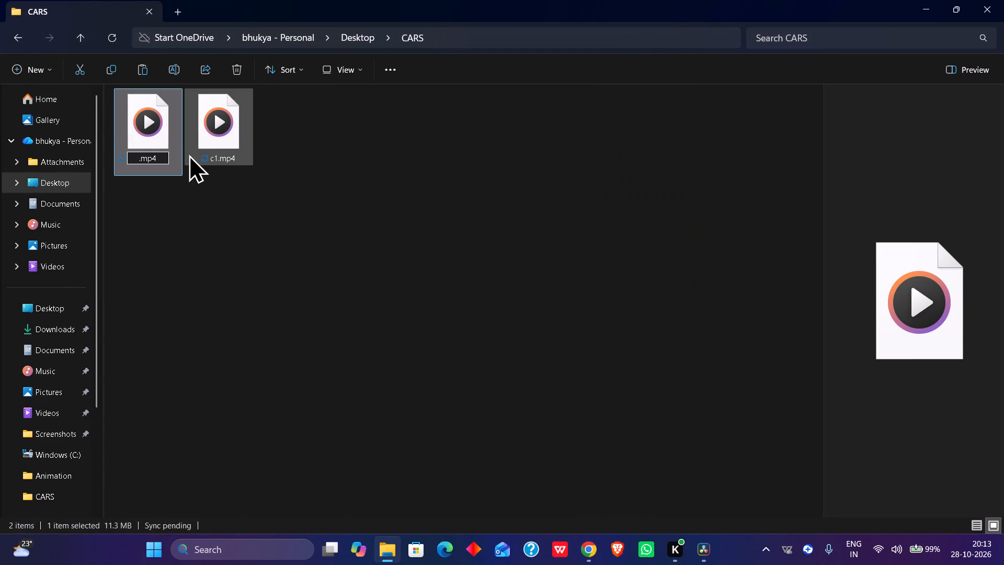
{"action": "type", "text": "c2"}
{"action": "key", "text": "Return"}
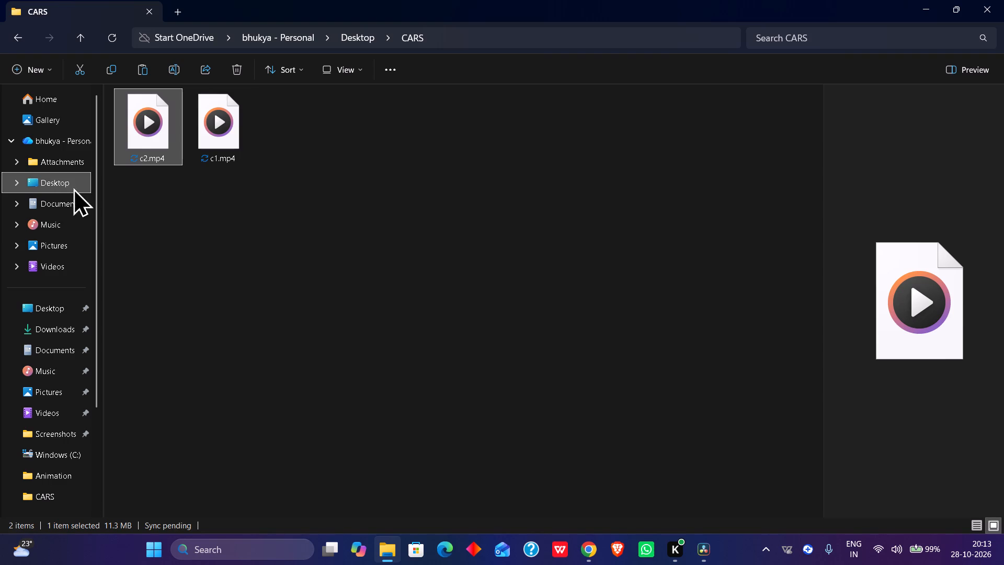
Copy 338612.mp4 from the Downloads folder and paste it into the CARS folder on the Desktop.
{"action": "left_click", "coordinate": [70, 104]}
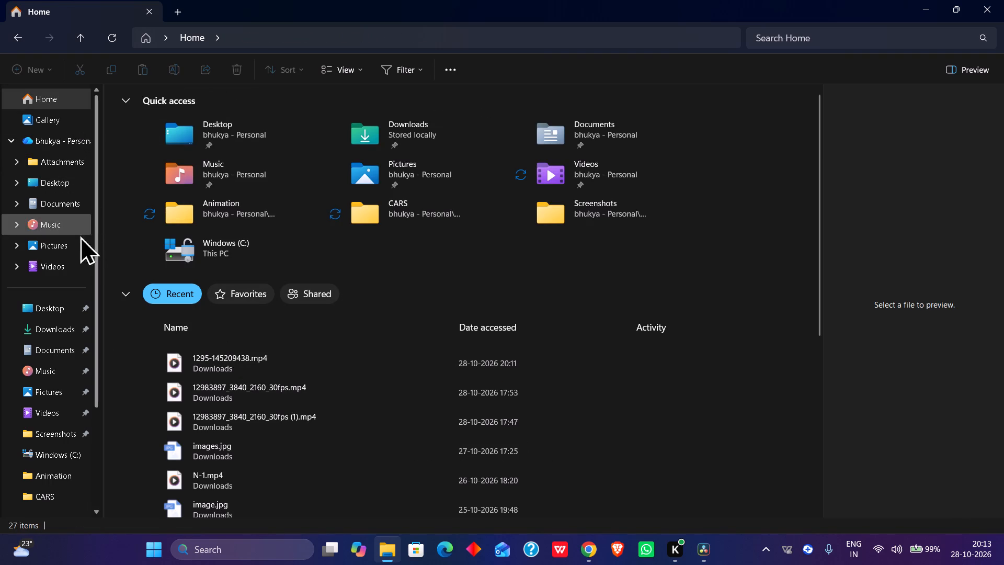
{"action": "left_click", "coordinate": [74, 302]}
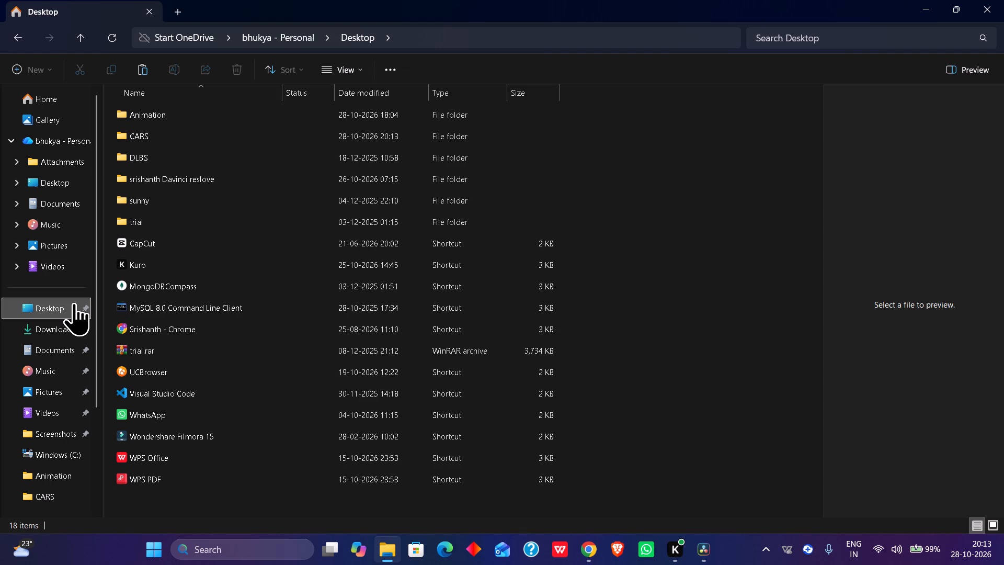
{"action": "left_click", "coordinate": [61, 333]}
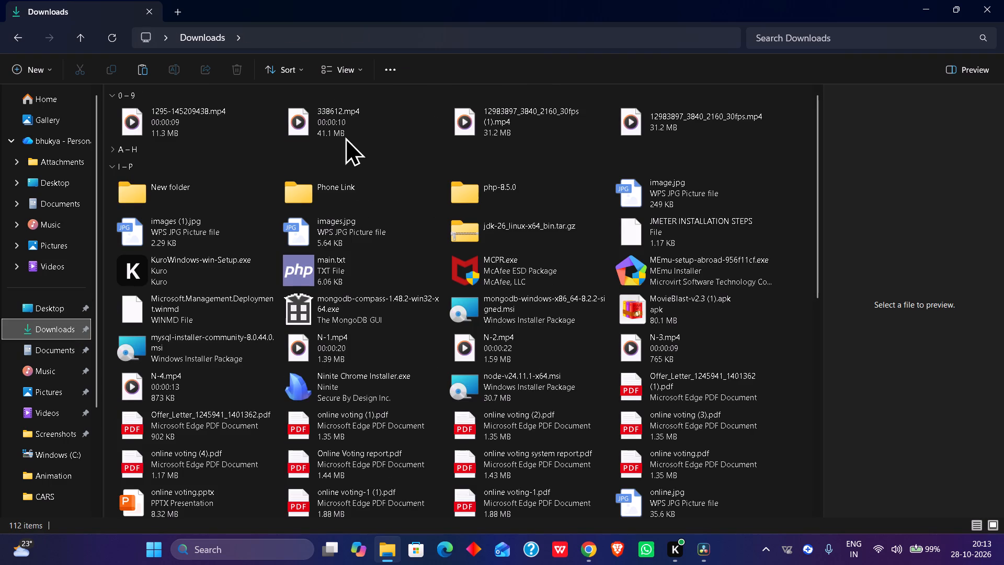
{"action": "right_click", "coordinate": [350, 123]}
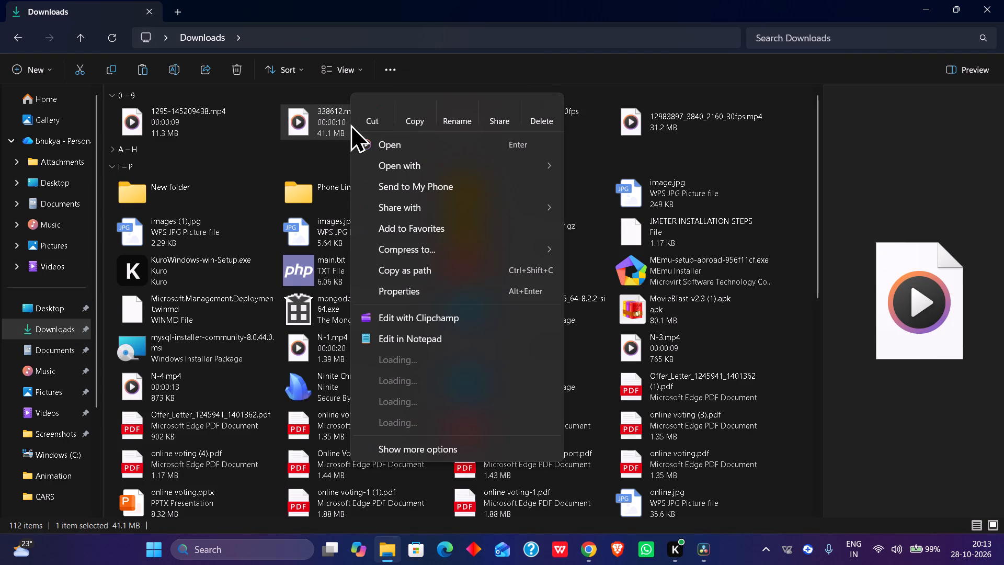
{"action": "left_click", "coordinate": [414, 105]}
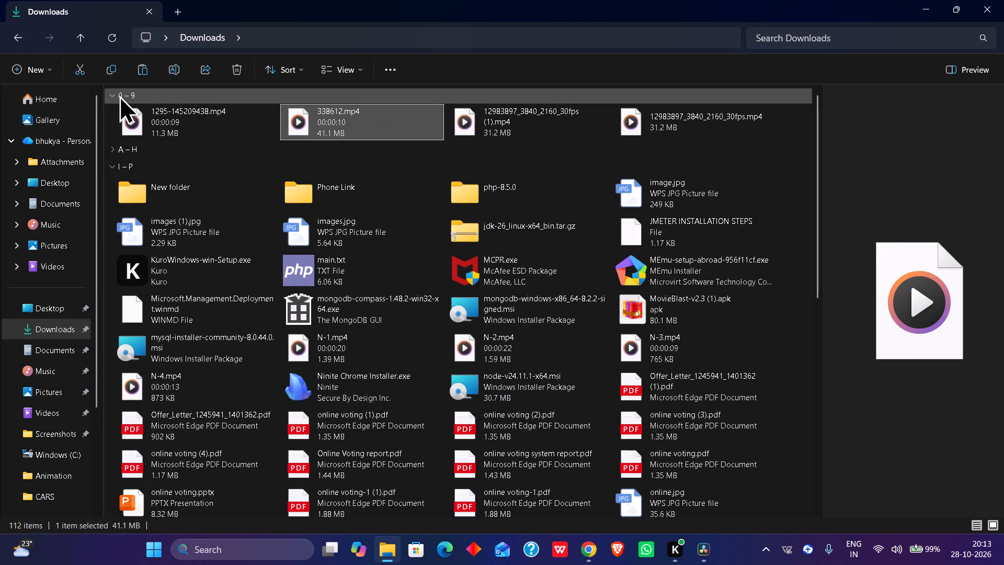
{"action": "left_click", "coordinate": [74, 101]}
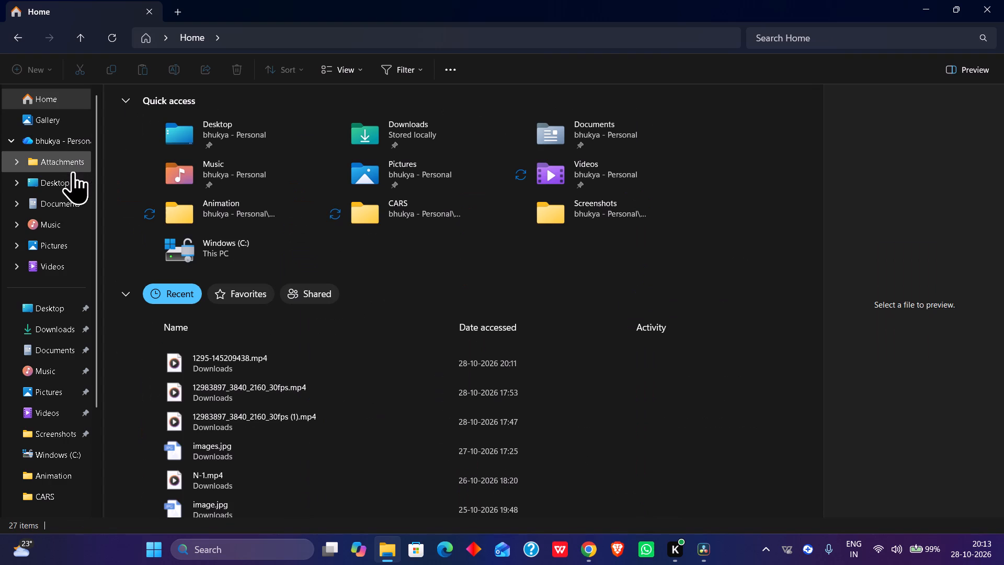
{"action": "left_click", "coordinate": [72, 180]}
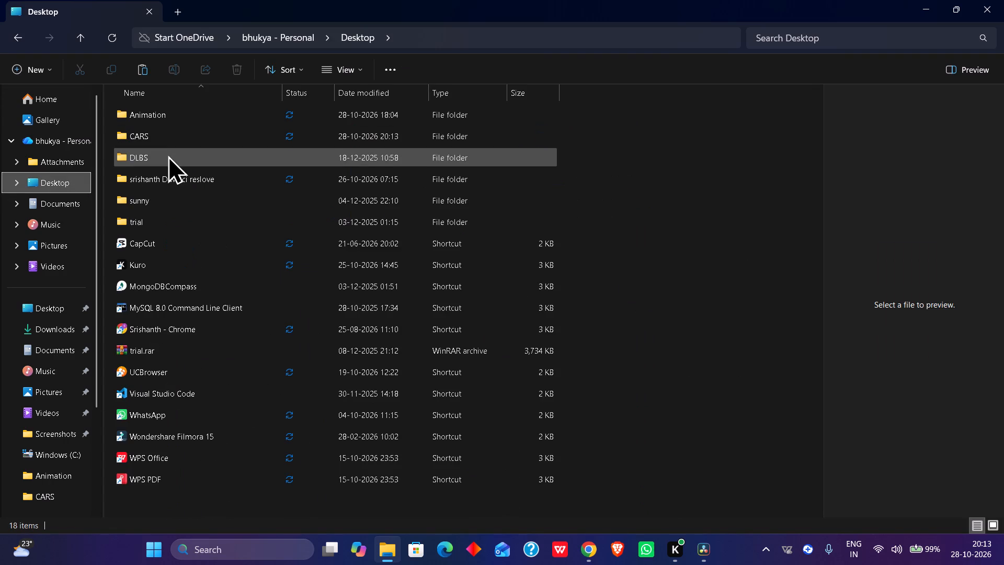
{"action": "double_click", "coordinate": [174, 139]}
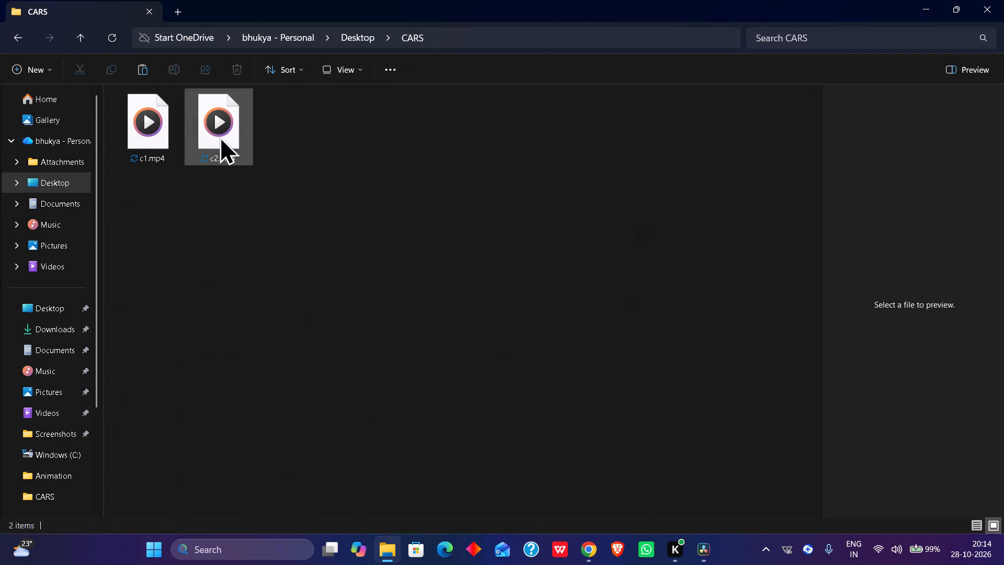
{"action": "right_click", "coordinate": [282, 132]}
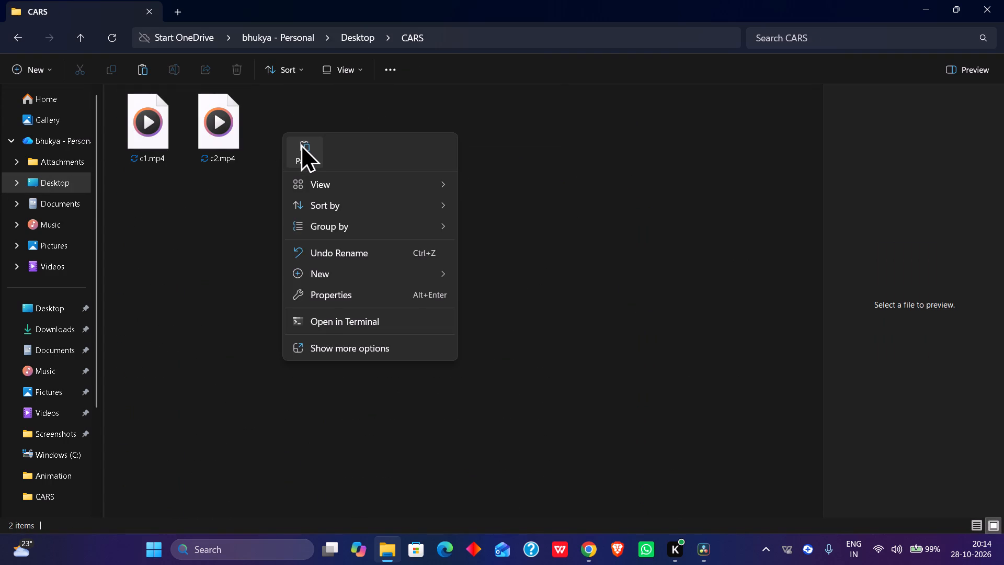
{"action": "left_click", "coordinate": [301, 144]}
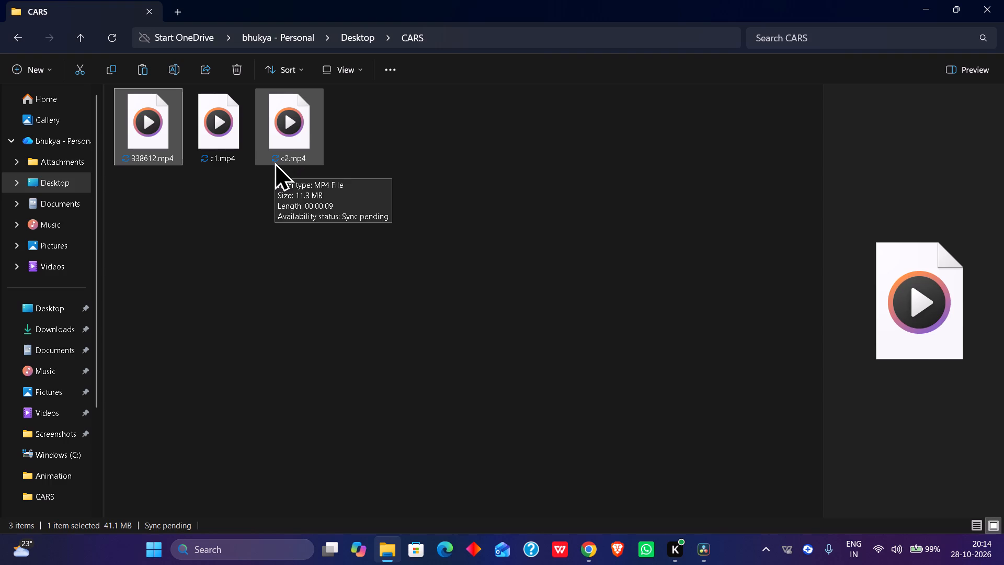
Rename 338612.mp4 in the CARS folder as c3, and play it briefly to check its content.
{"action": "left_click", "coordinate": [147, 151]}
{"action": "right_click", "coordinate": [147, 151]}
{"action": "right_click", "coordinate": [147, 151]}
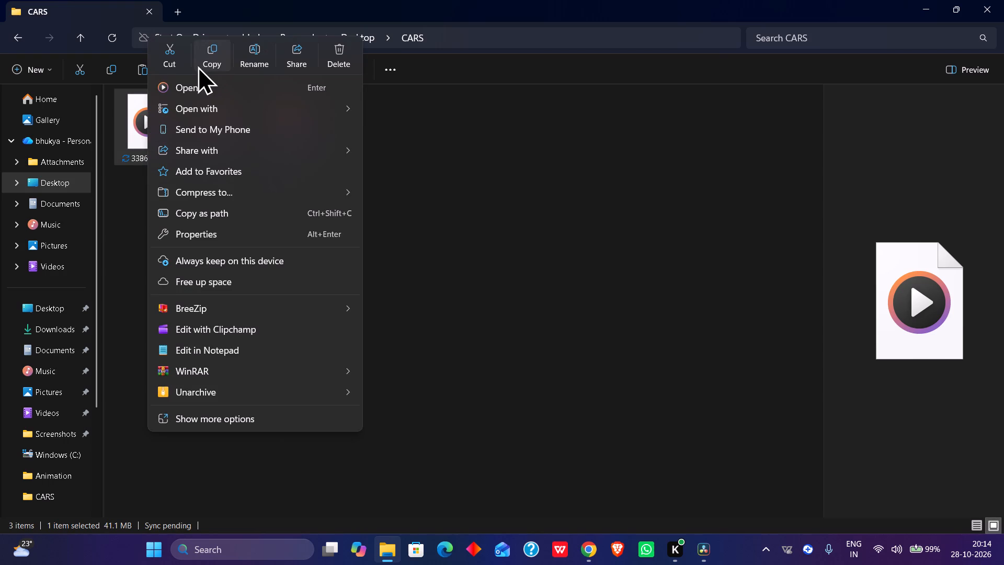
{"action": "left_click", "coordinate": [252, 52]}
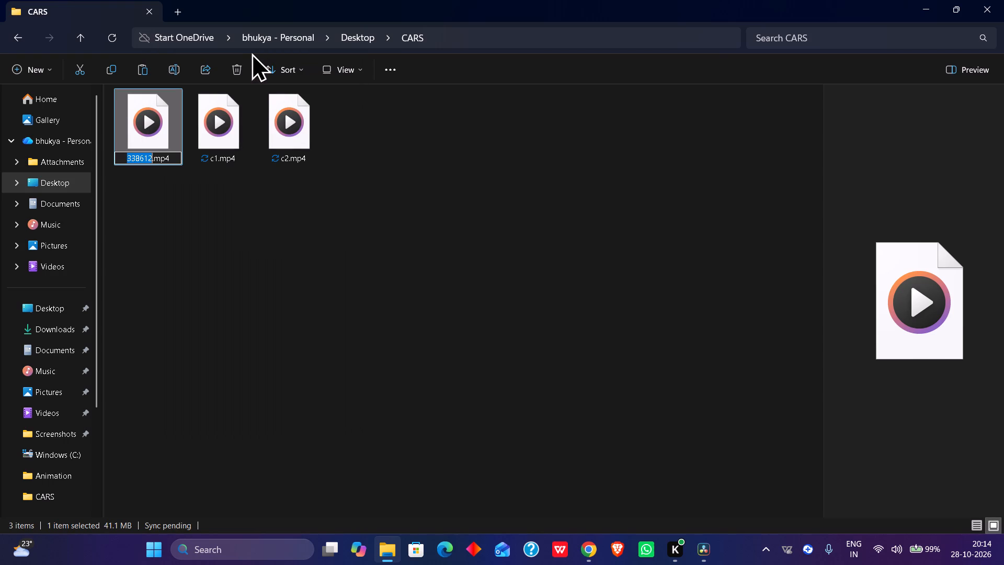
{"action": "key", "text": "BackSpace"}
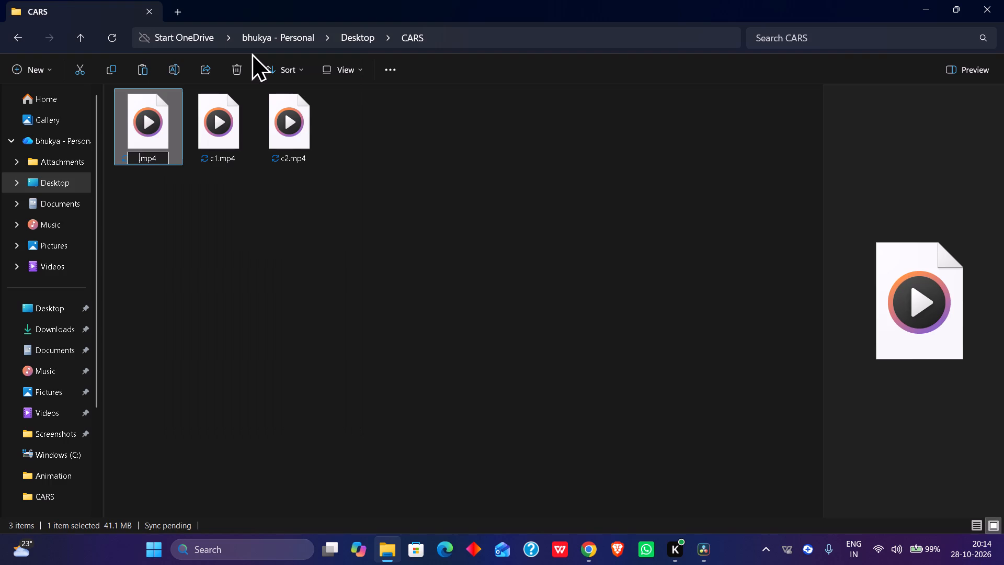
{"action": "type", "text": "c3"}
{"action": "key", "text": "Return"}
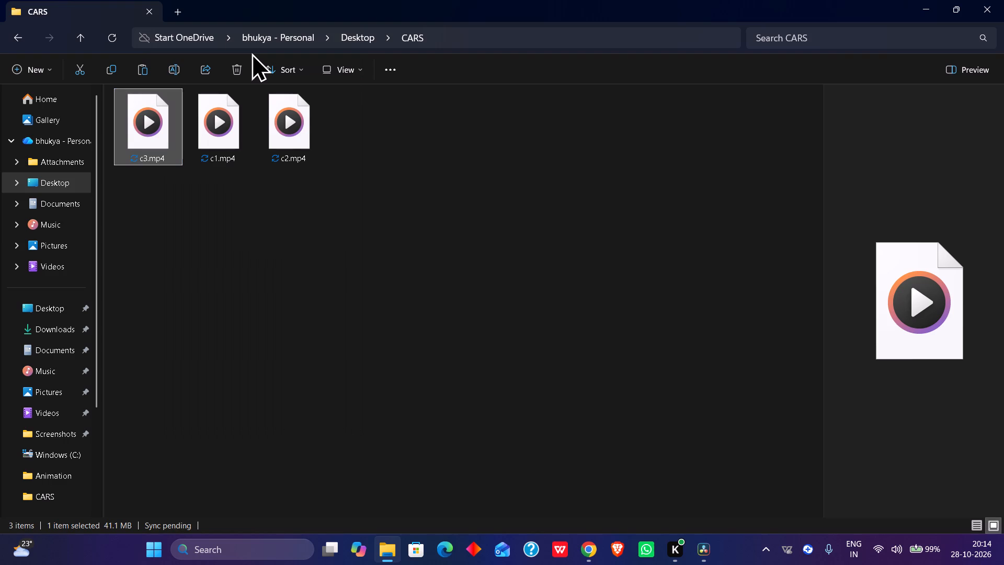
{"action": "double_click", "coordinate": [141, 143]}
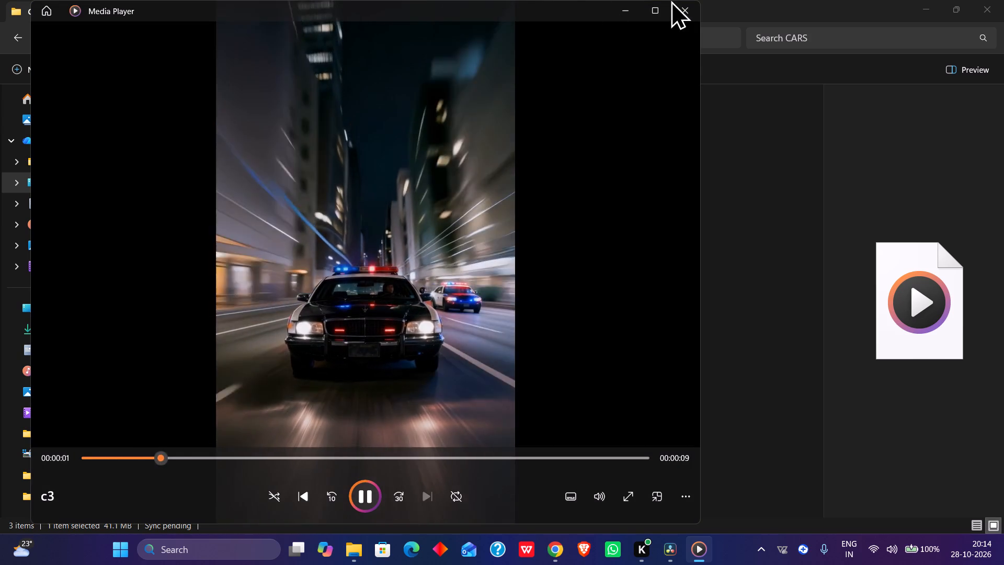
{"action": "left_click", "coordinate": [679, 7]}
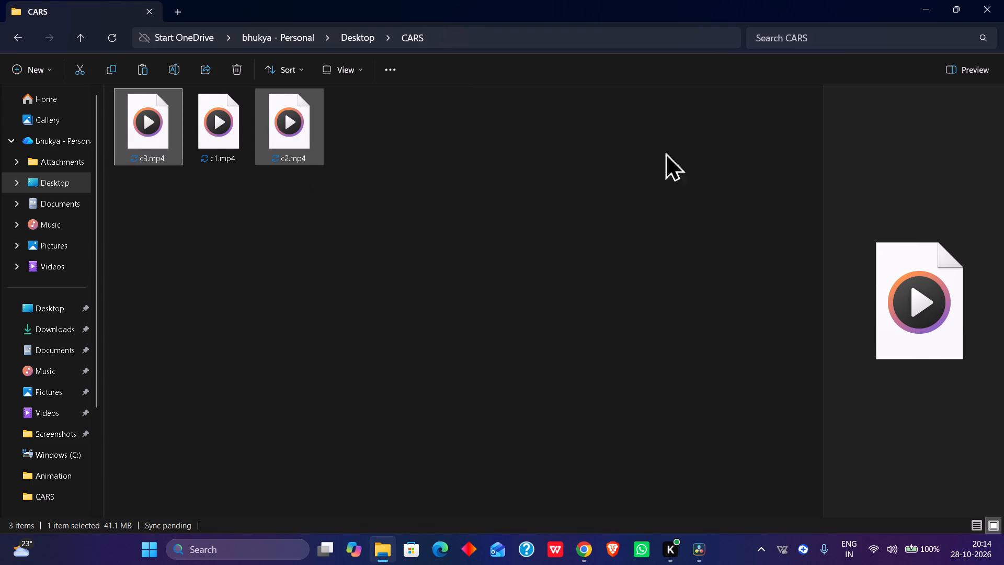
Close File Explorer and import the Desktop CARS folder into the DaVinci Resolve media pool, declining the project frame rate change.
{"action": "left_click", "coordinate": [979, 11]}
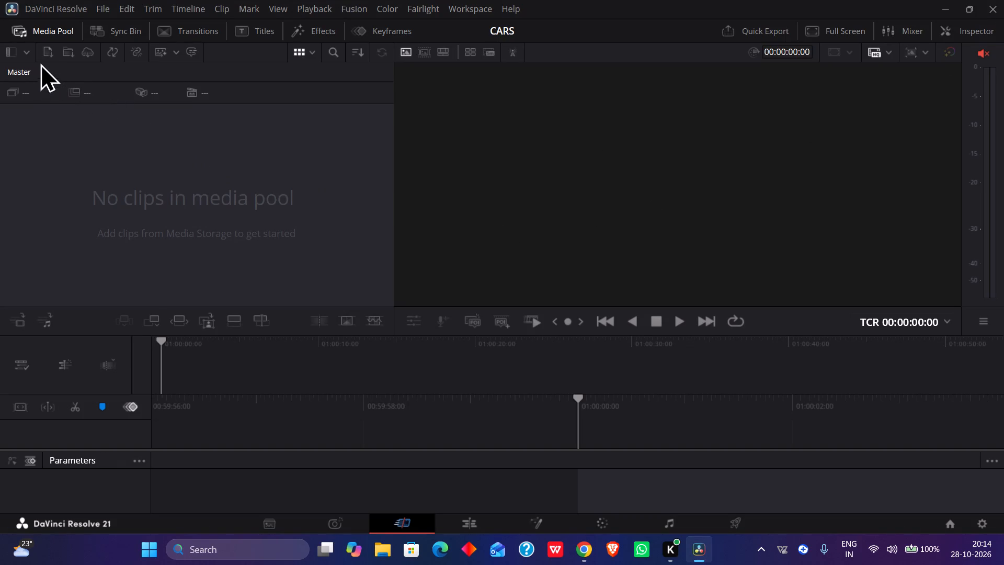
{"action": "left_click", "coordinate": [63, 52]}
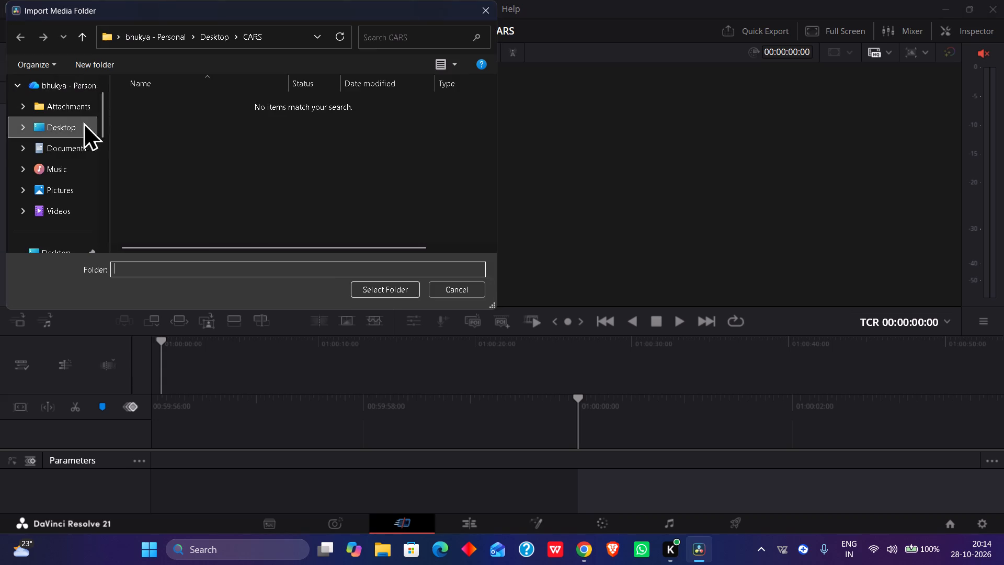
{"action": "double_click", "coordinate": [74, 129]}
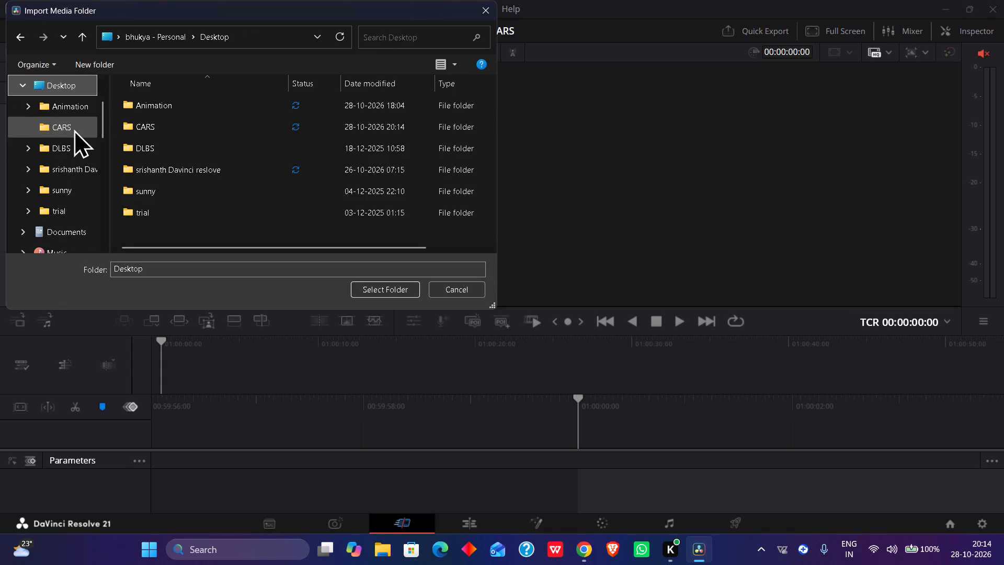
{"action": "double_click", "coordinate": [143, 126]}
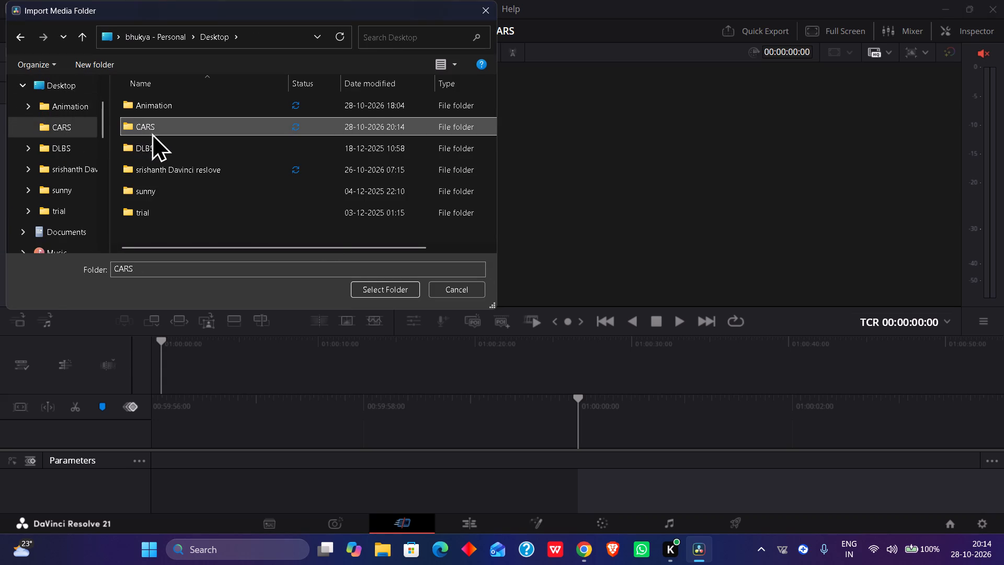
{"action": "left_click", "coordinate": [371, 289]}
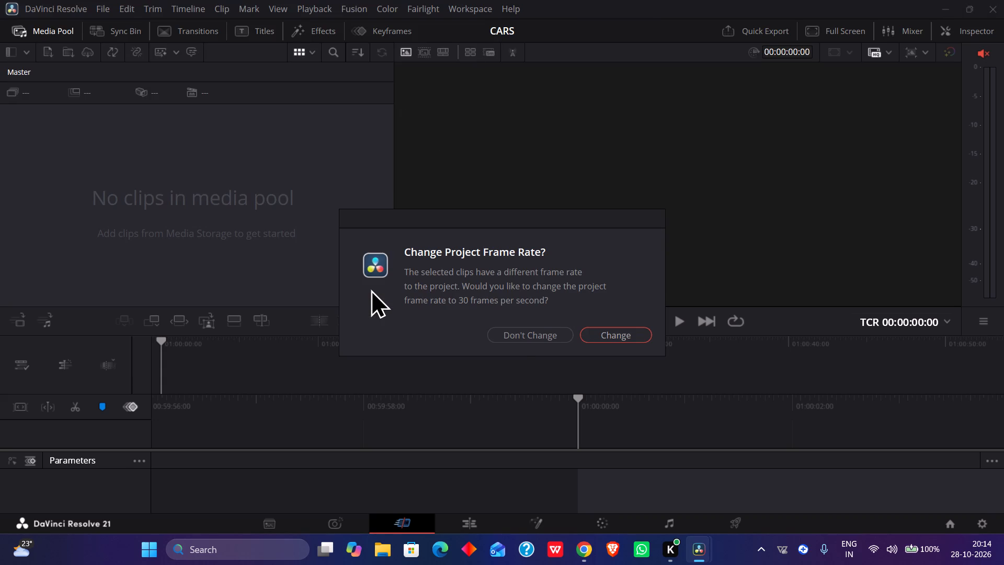
{"action": "left_click", "coordinate": [514, 329]}
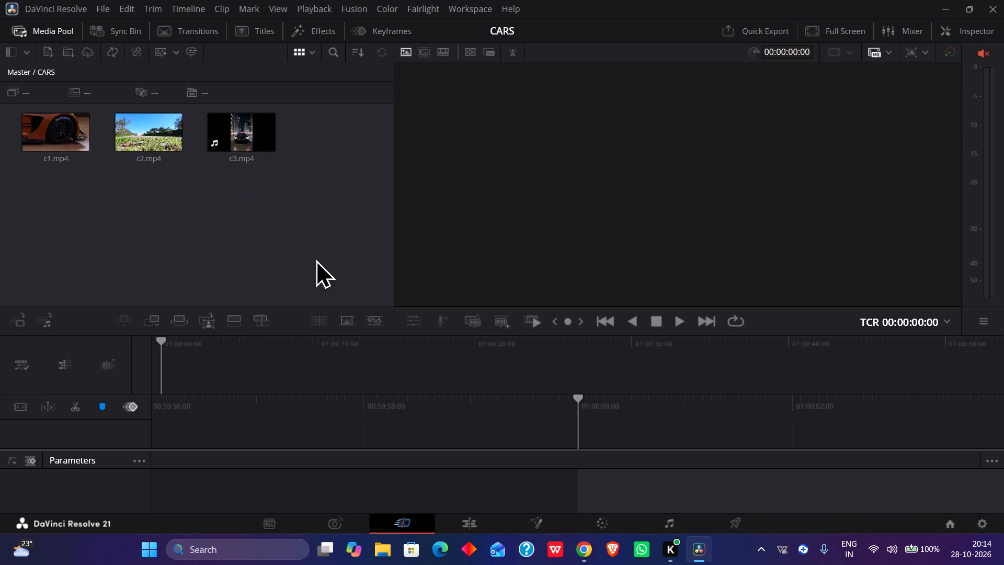
Reopen the CARS bin from Master and preview c1.mp4 in the source viewer, comparing with the timeline viewer.
{"action": "left_click", "coordinate": [16, 73]}
{"action": "double_click", "coordinate": [63, 138]}
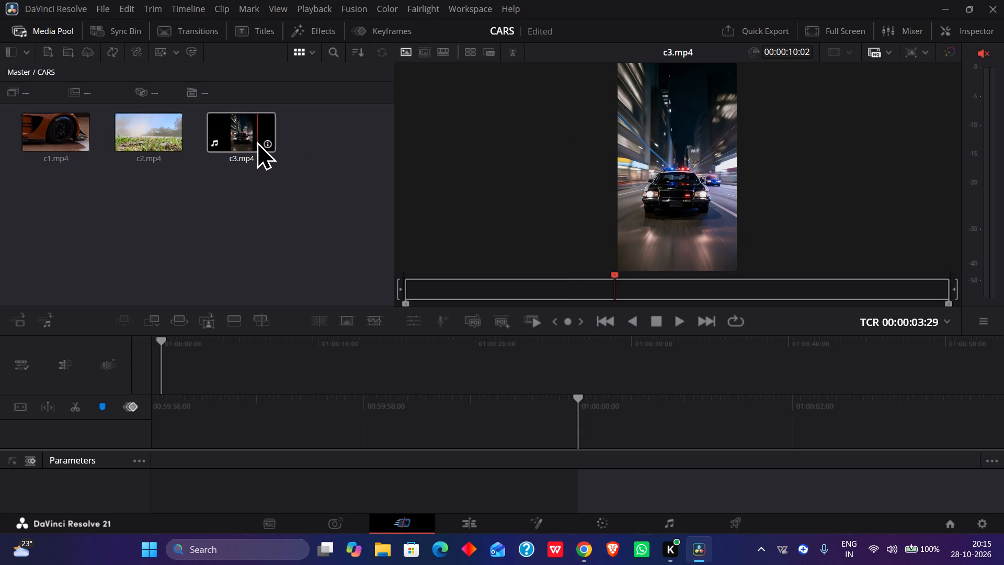
{"action": "double_click", "coordinate": [69, 135]}
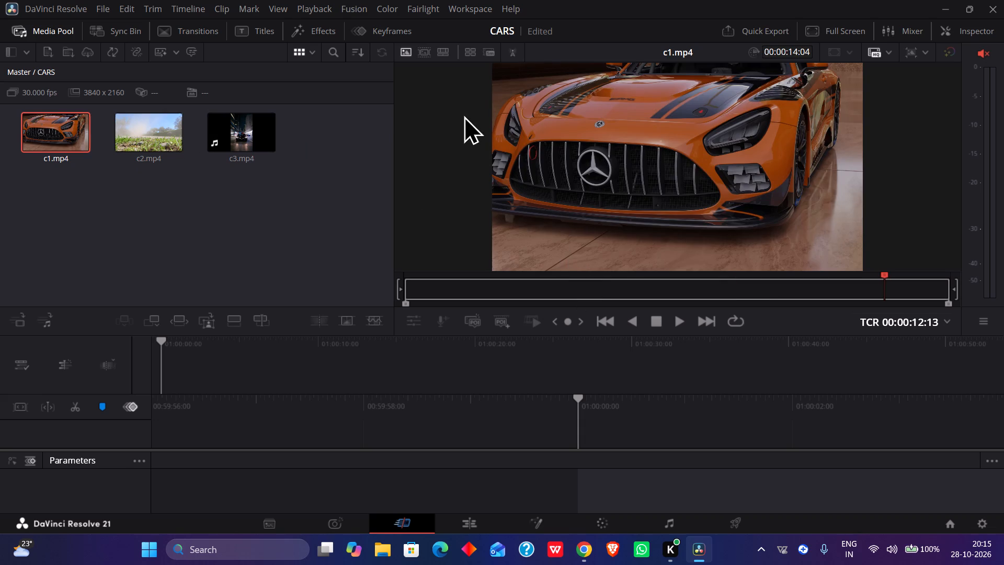
{"action": "left_click", "coordinate": [442, 54]}
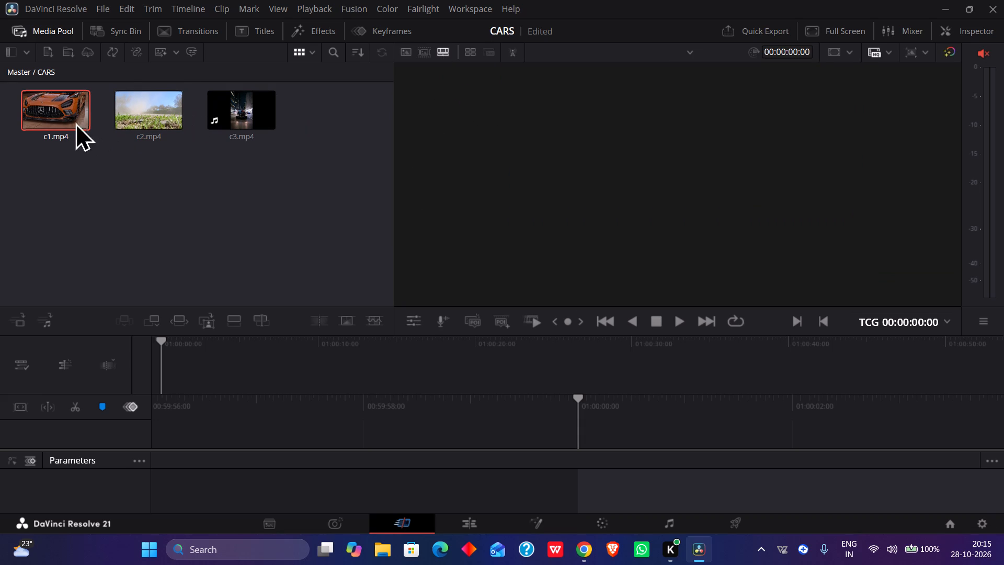
{"action": "double_click", "coordinate": [60, 117]}
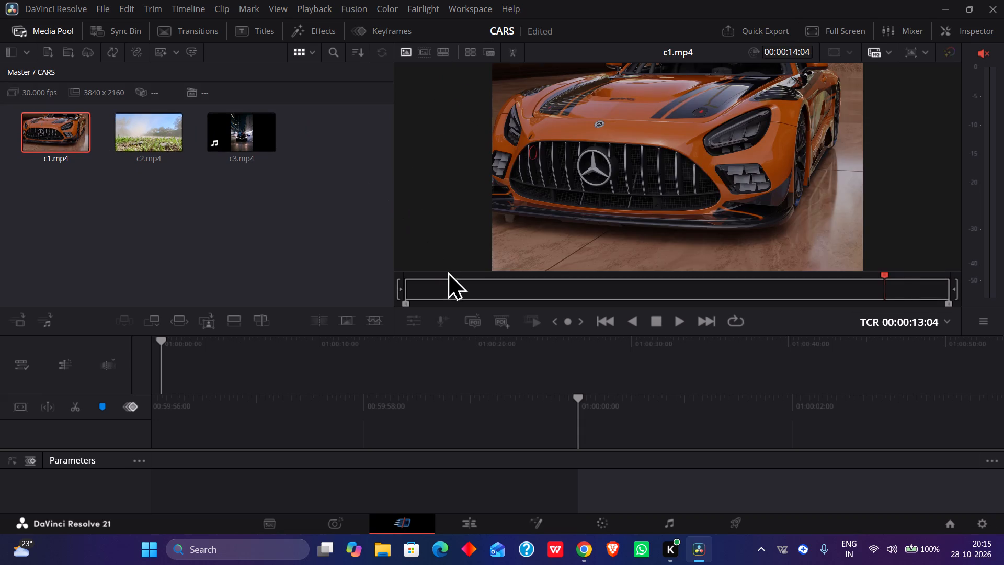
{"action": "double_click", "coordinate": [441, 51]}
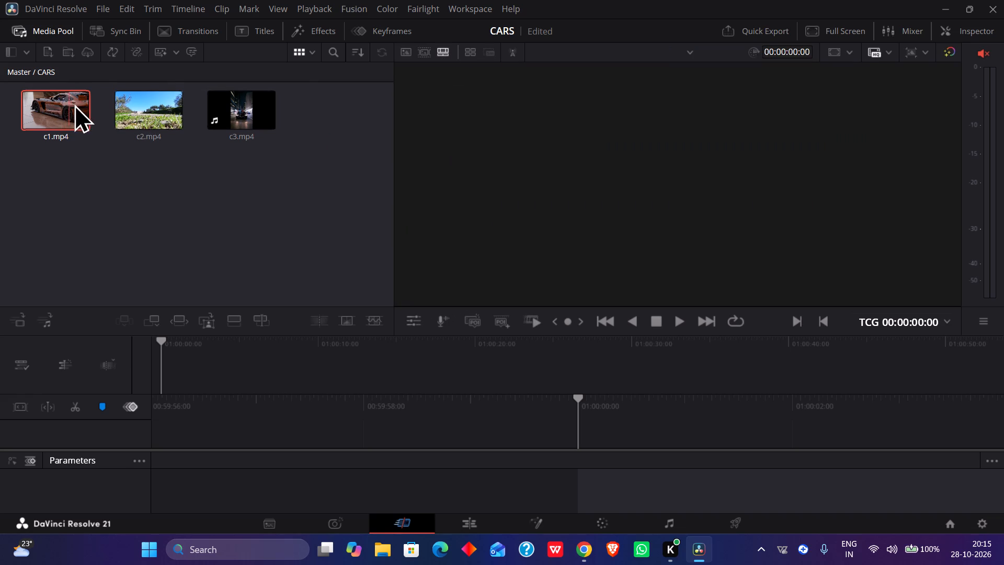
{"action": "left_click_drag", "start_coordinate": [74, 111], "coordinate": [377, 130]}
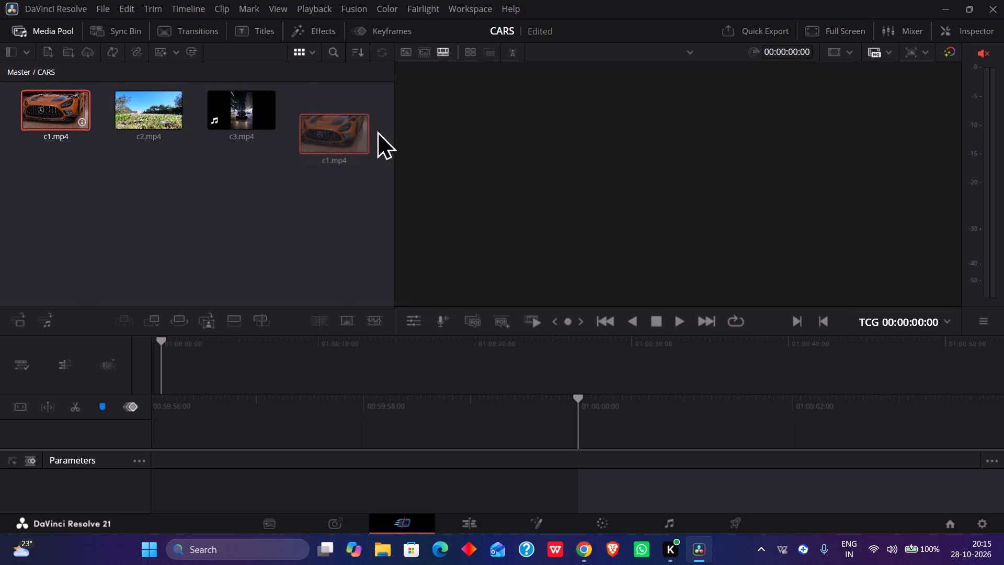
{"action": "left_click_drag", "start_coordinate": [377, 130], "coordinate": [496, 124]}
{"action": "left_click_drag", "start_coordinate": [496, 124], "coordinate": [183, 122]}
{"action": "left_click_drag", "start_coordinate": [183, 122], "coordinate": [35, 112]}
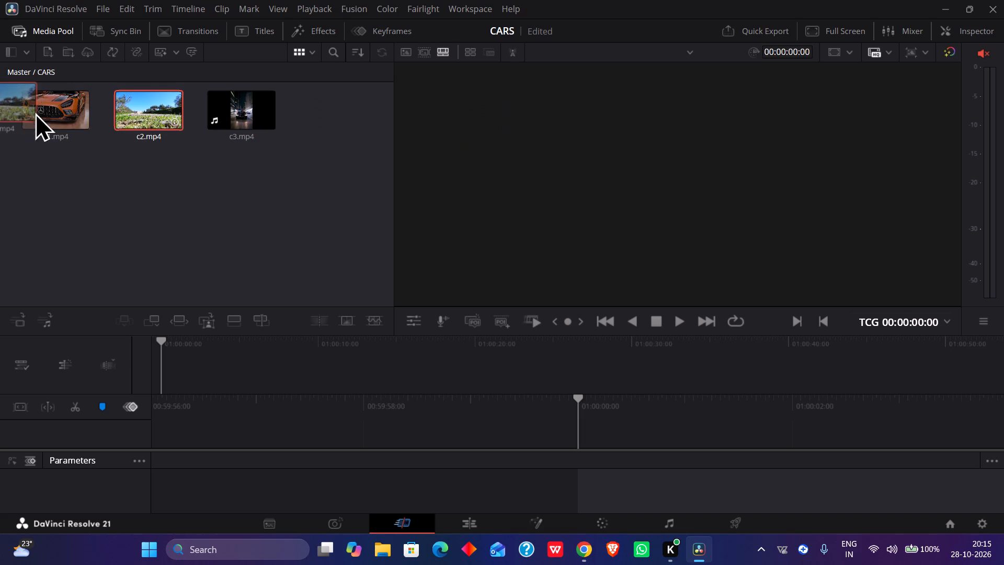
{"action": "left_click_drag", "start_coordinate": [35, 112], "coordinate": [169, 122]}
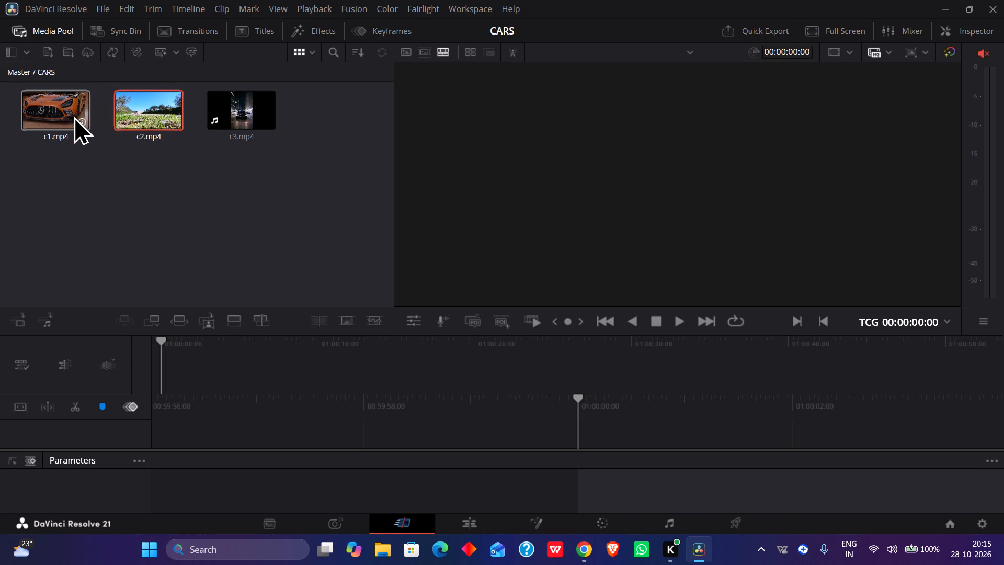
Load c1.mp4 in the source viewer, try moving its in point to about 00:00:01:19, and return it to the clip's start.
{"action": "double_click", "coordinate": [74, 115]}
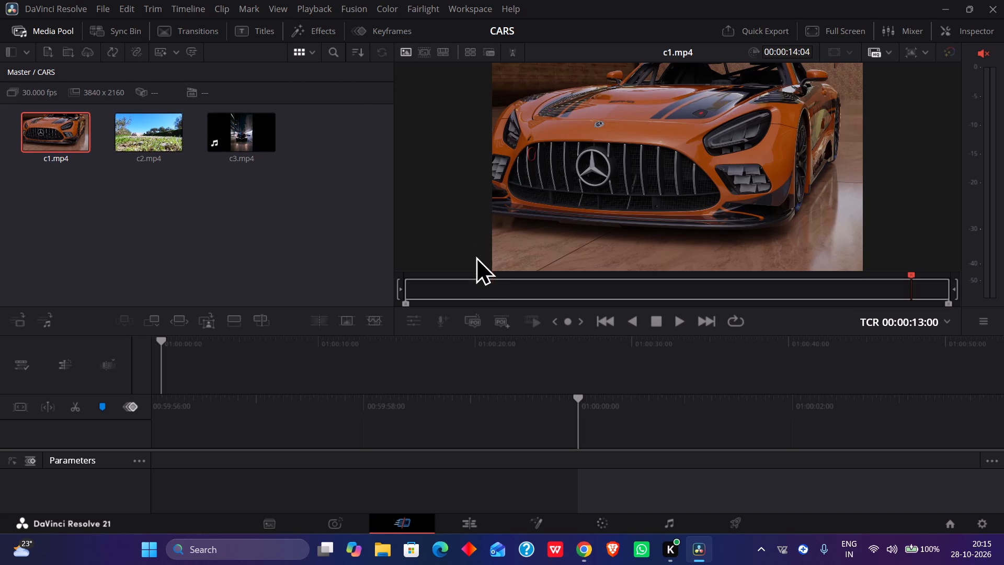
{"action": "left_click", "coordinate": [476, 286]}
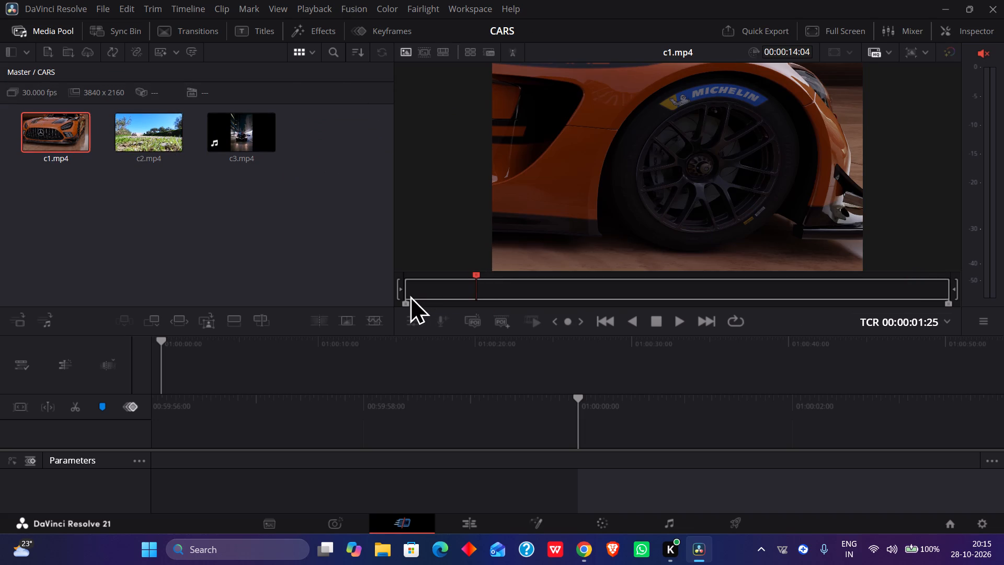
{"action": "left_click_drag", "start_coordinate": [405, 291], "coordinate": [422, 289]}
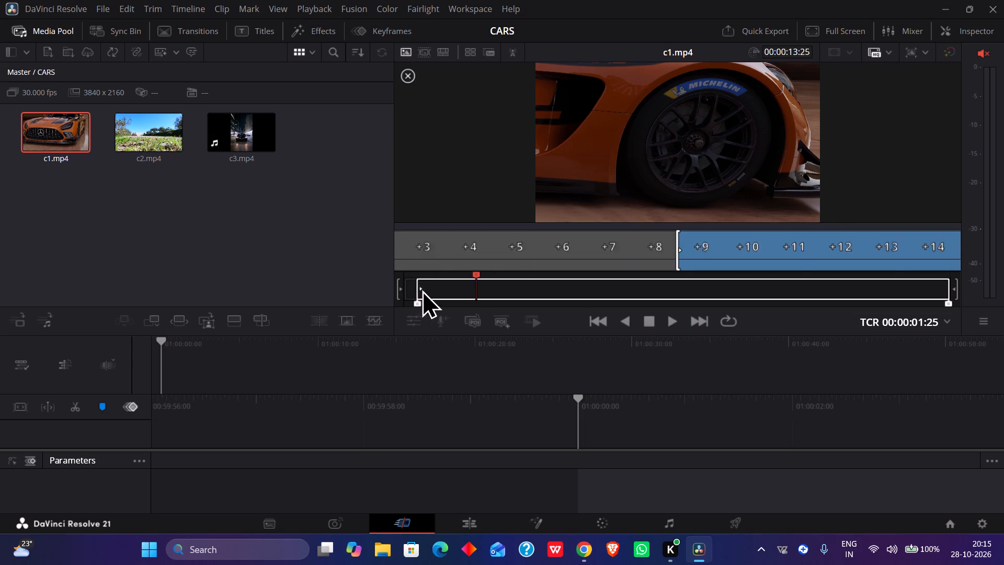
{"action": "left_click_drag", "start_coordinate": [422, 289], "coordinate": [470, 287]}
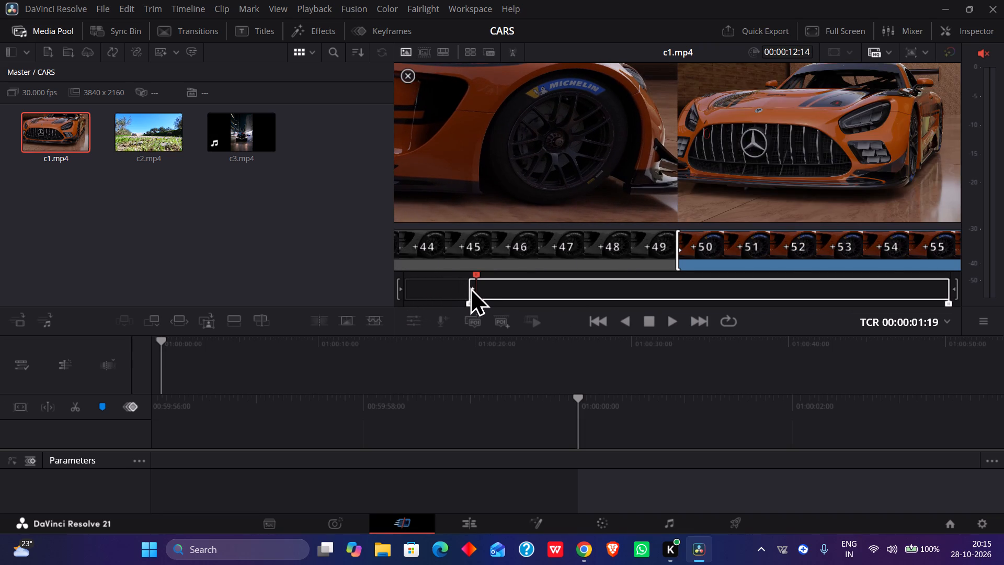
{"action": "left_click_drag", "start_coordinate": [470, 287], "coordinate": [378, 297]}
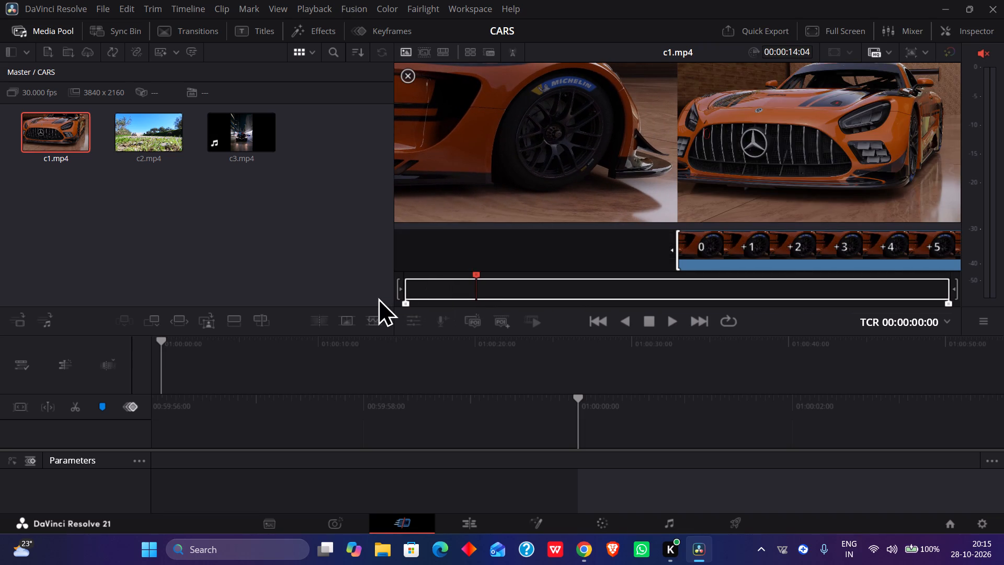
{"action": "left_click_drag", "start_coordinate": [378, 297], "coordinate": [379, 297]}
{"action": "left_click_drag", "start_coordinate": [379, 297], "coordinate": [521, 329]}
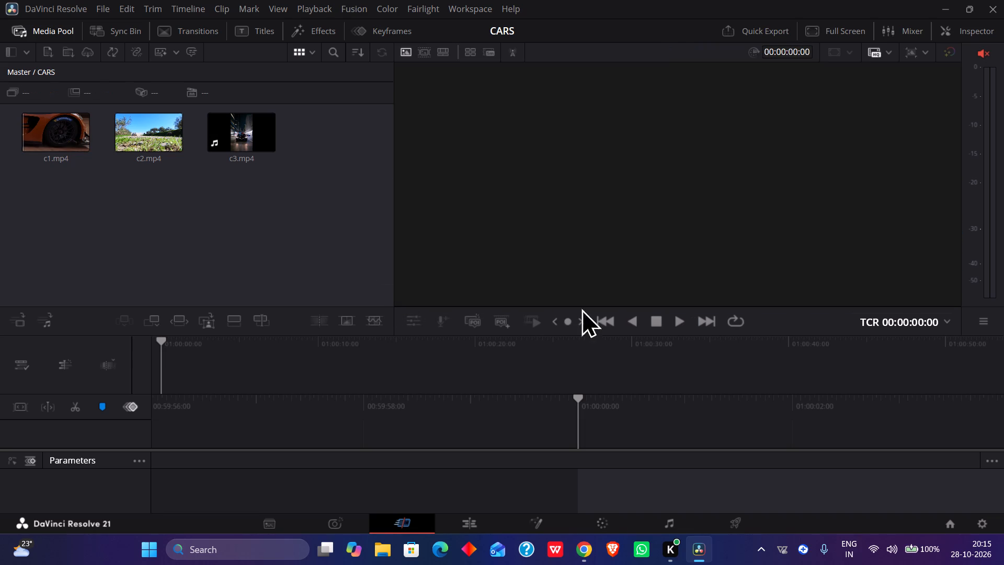
Reload c1.mp4 in the source viewer and review it with forward, double-speed and reverse playback, pausing between passes.
{"action": "double_click", "coordinate": [58, 125]}
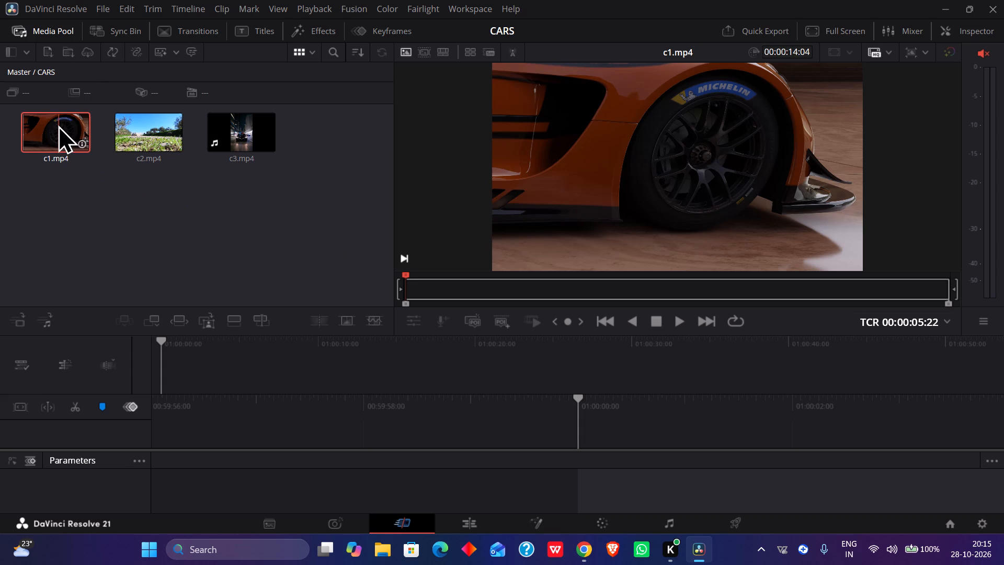
{"action": "key", "text": "l"}
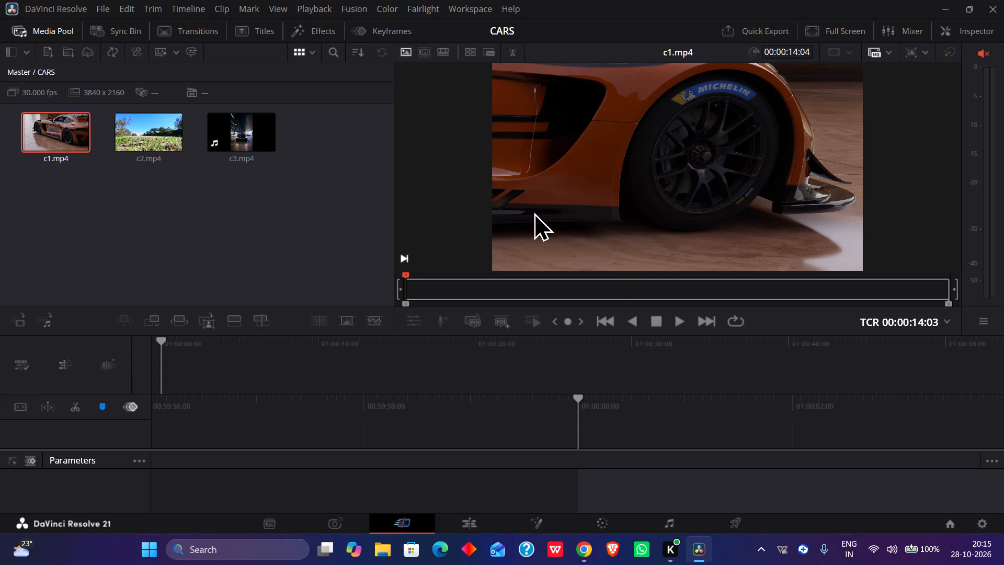
{"action": "key", "text": "l"}
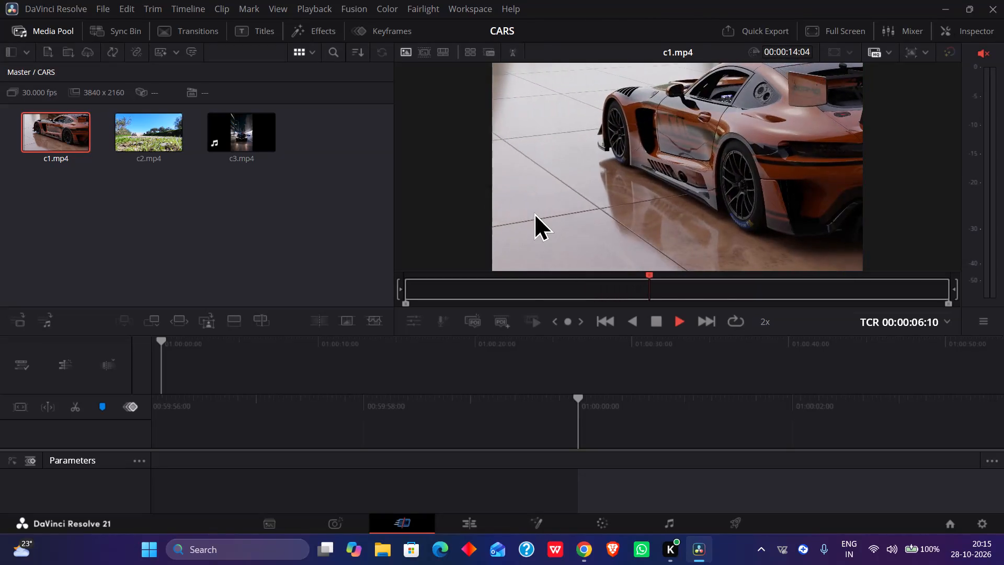
{"action": "key", "text": "space"}
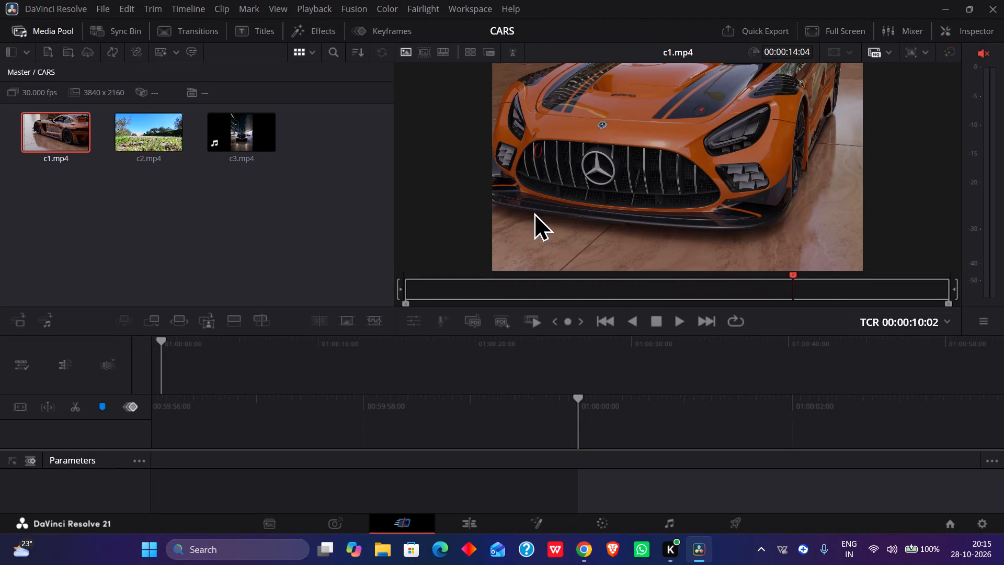
{"action": "key", "text": "j"}
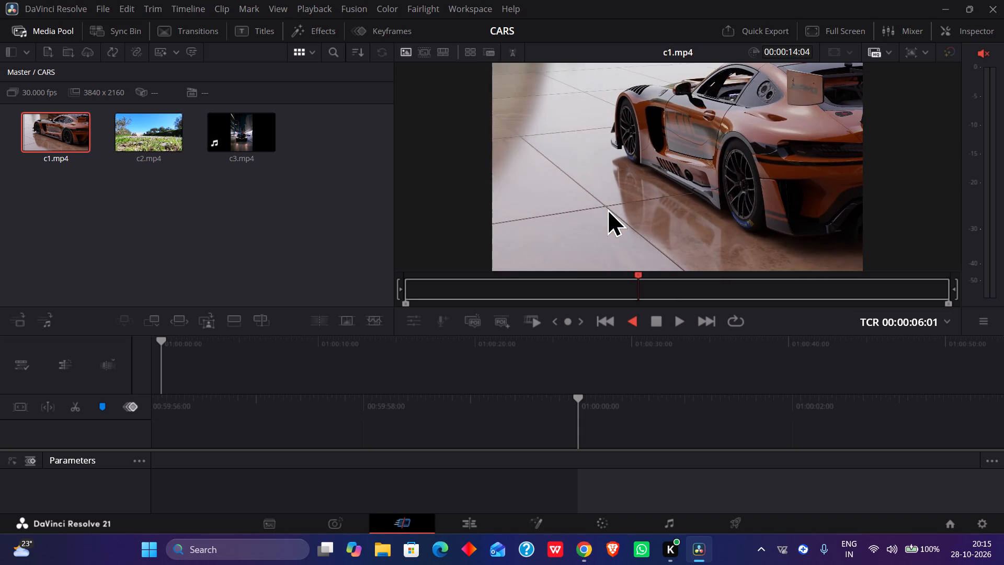
{"action": "key", "text": "space"}
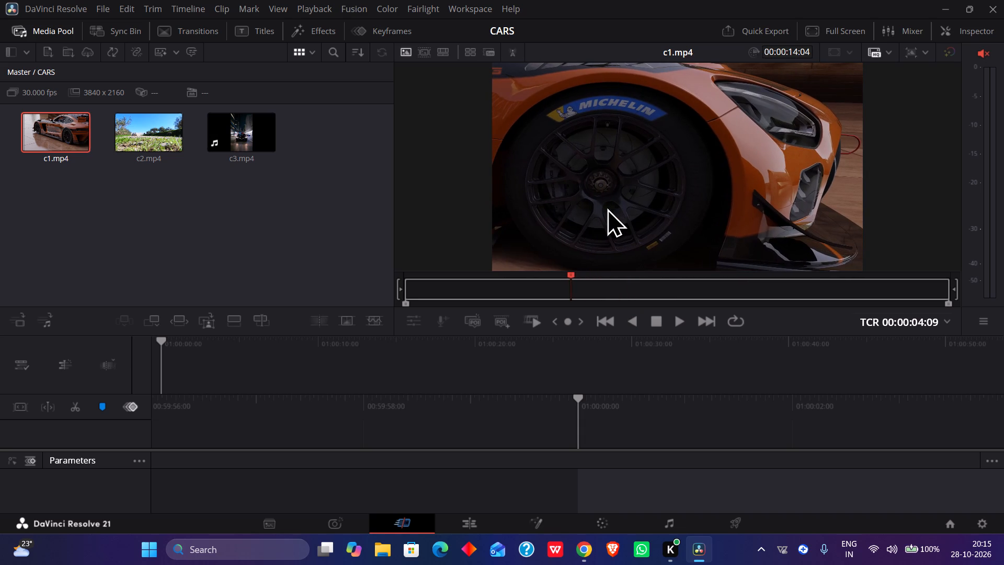
{"action": "key", "text": "l"}
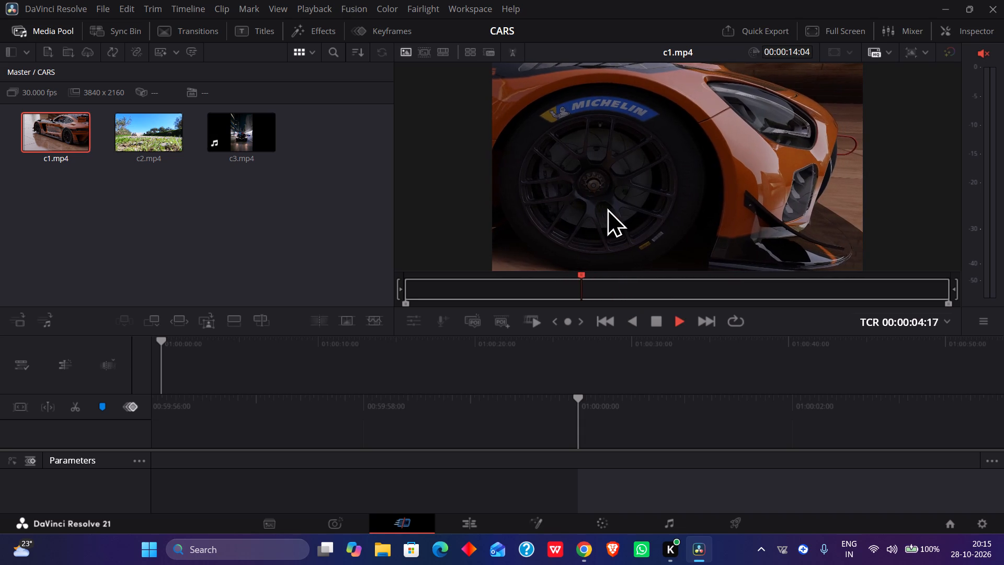
{"action": "key", "text": "space"}
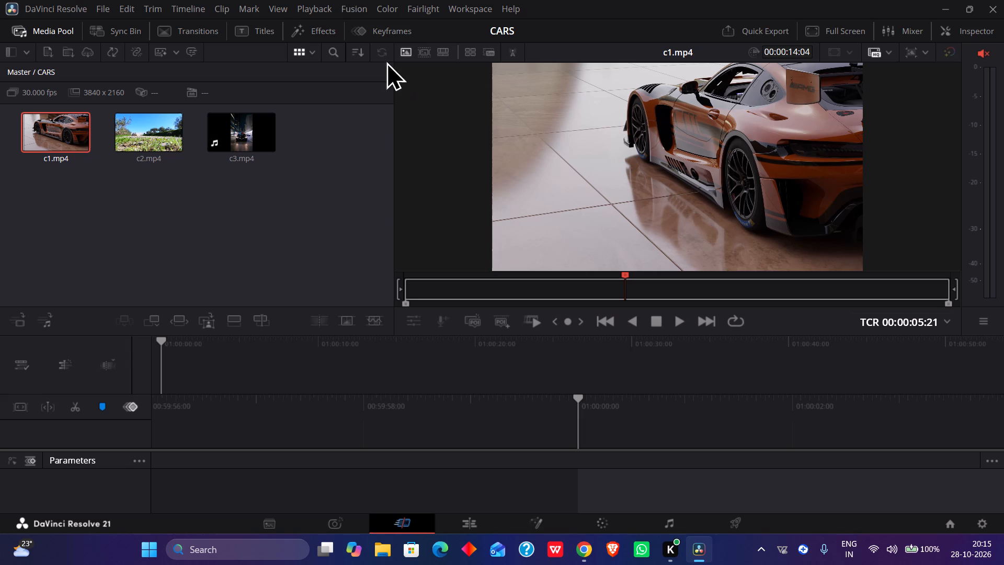
Play c1.mp4 from in to out, and stop on the car's rear side view at about 00:00:05.
{"action": "left_click", "coordinate": [324, 10]}
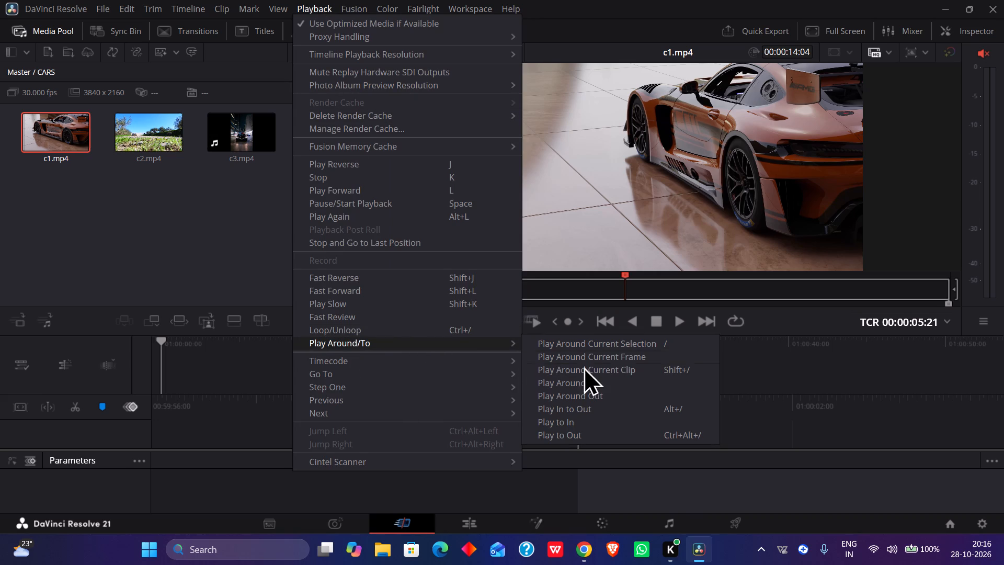
{"action": "left_click", "coordinate": [587, 408]}
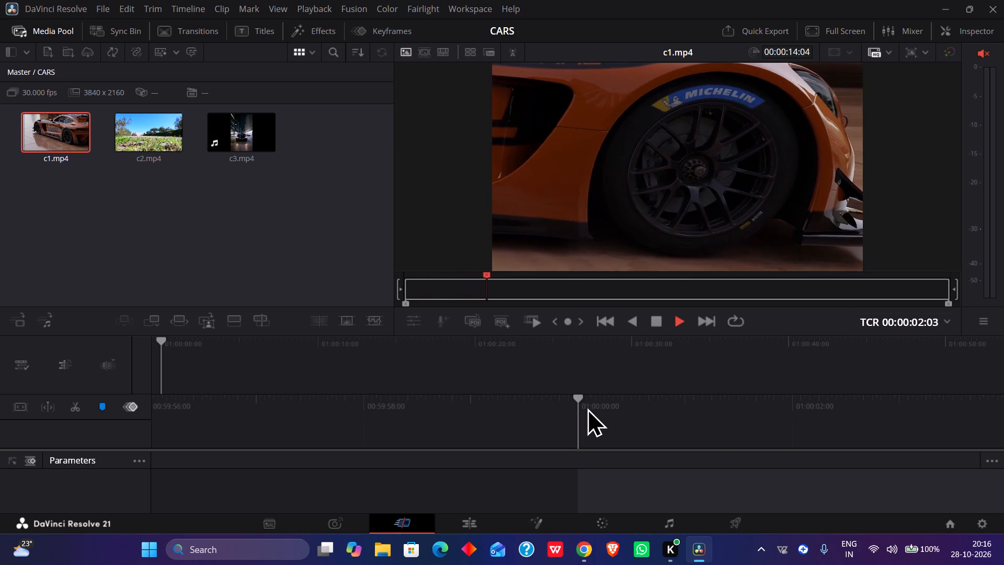
{"action": "left_click", "coordinate": [678, 317]}
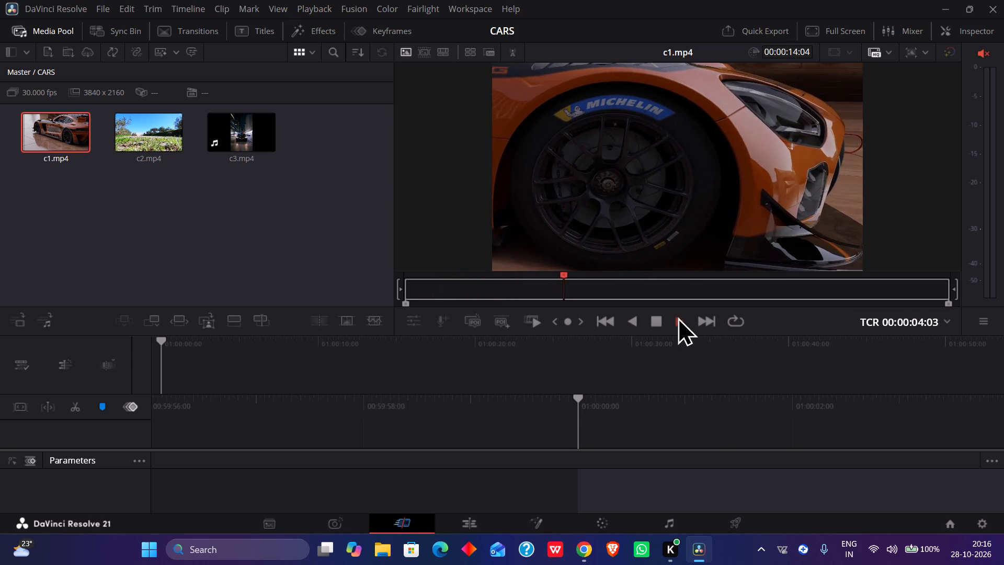
{"action": "left_click", "coordinate": [607, 290]}
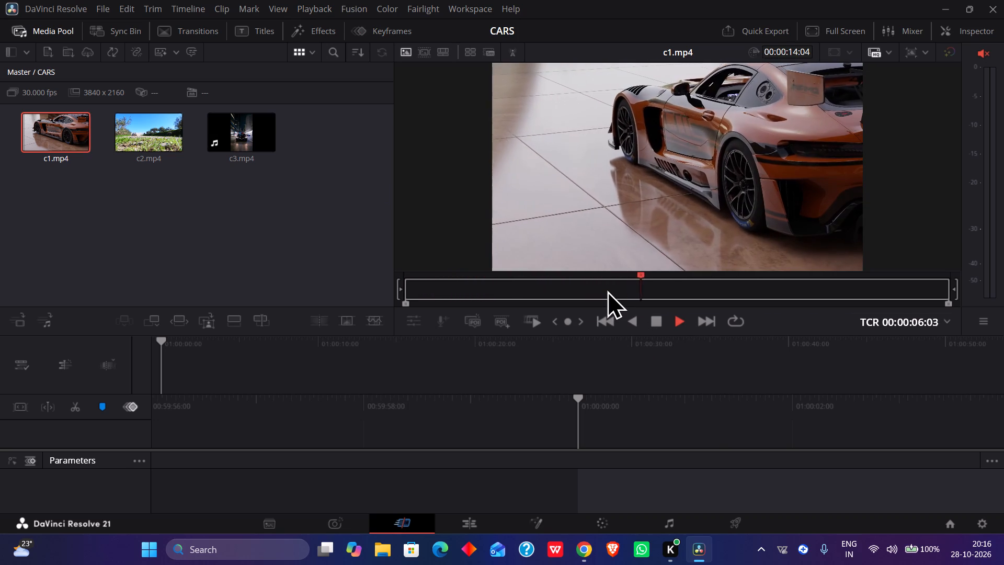
{"action": "key", "text": "j"}
{"action": "key", "text": "k"}
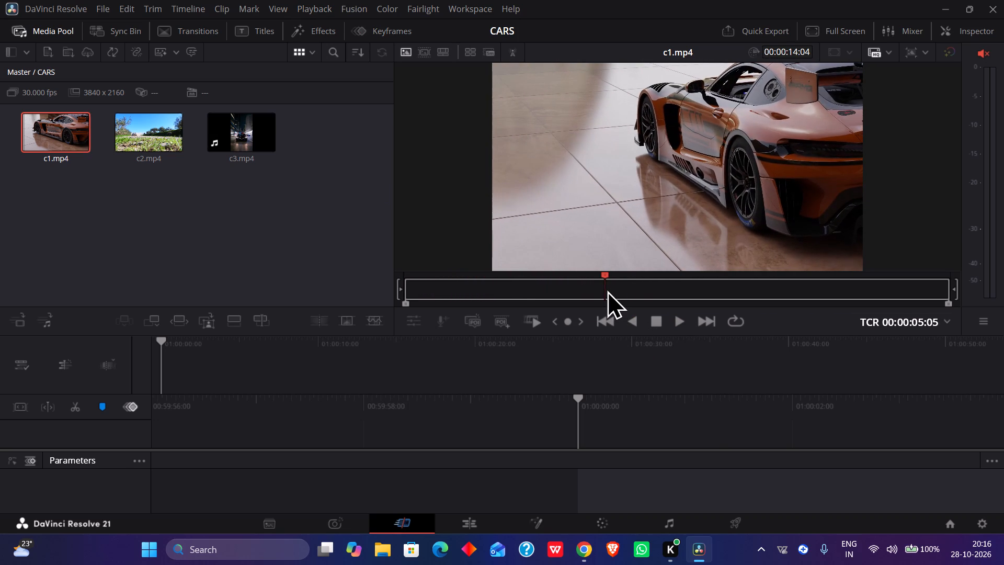
Trim c1.mp4 in the source viewer with the in point at about 00:00:05:20 and the out point at about 00:00:09:11.
{"action": "left_click_drag", "start_coordinate": [404, 289], "coordinate": [433, 292]}
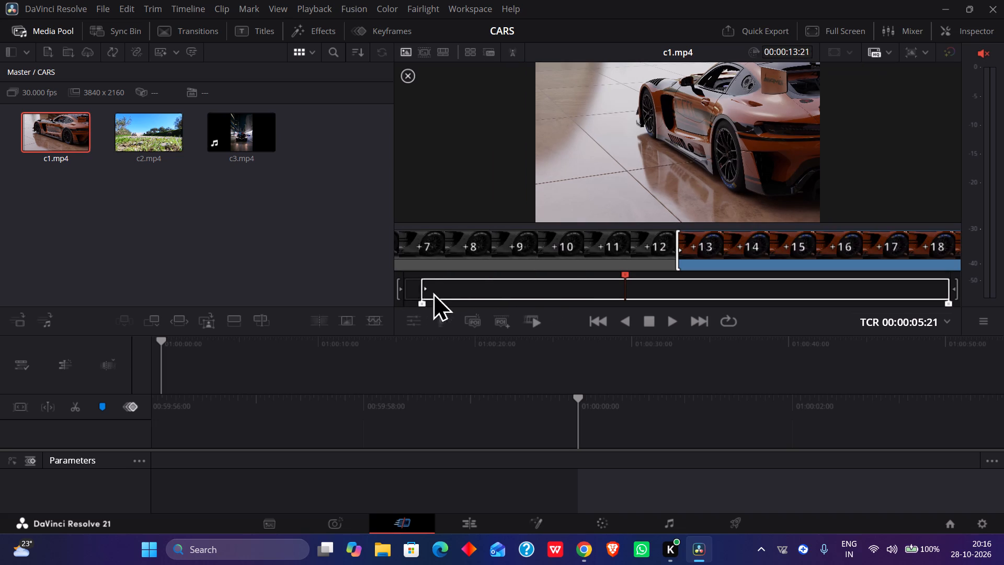
{"action": "left_click_drag", "start_coordinate": [433, 292], "coordinate": [617, 293]}
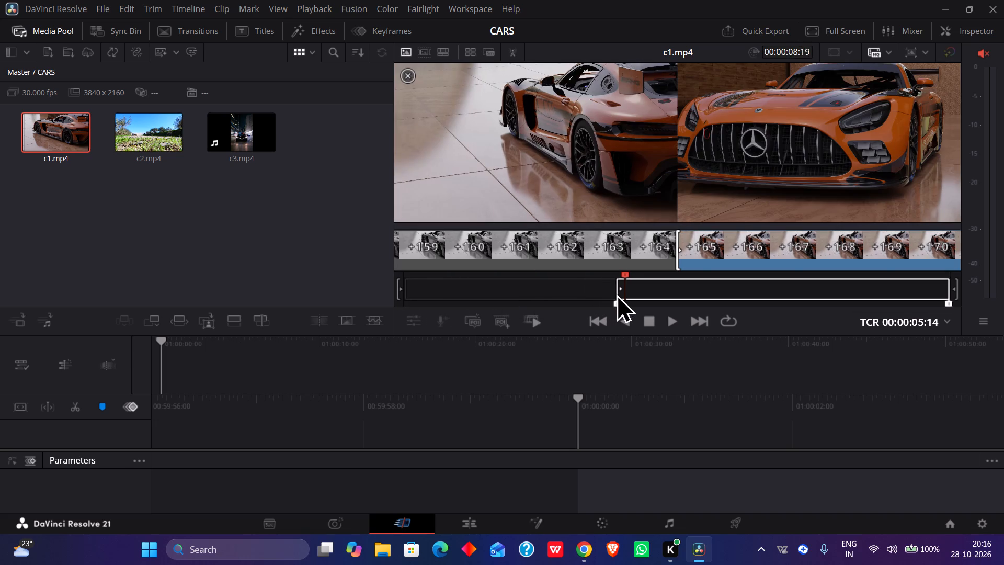
{"action": "left_click_drag", "start_coordinate": [617, 293], "coordinate": [621, 293]}
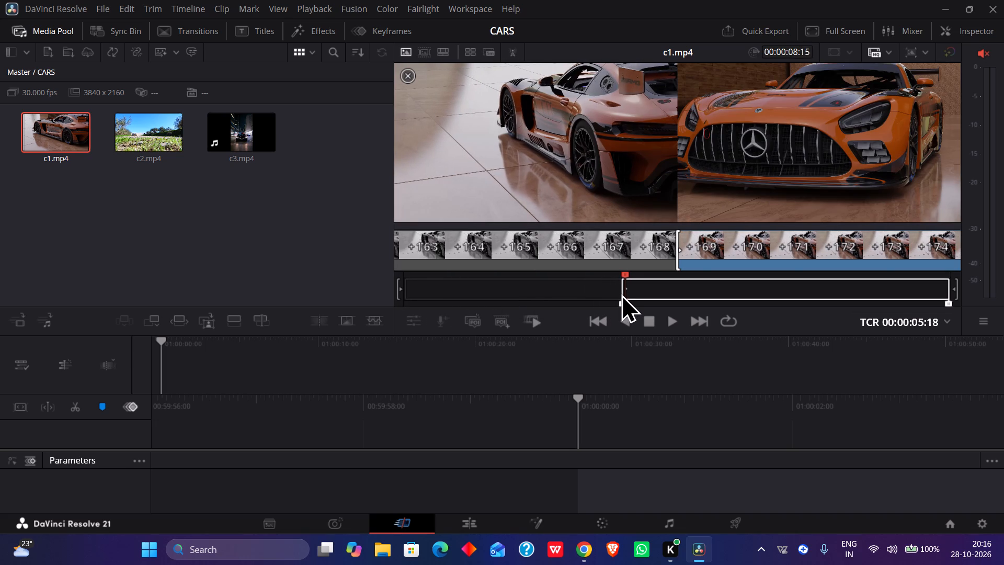
{"action": "left_click_drag", "start_coordinate": [621, 293], "coordinate": [622, 293]}
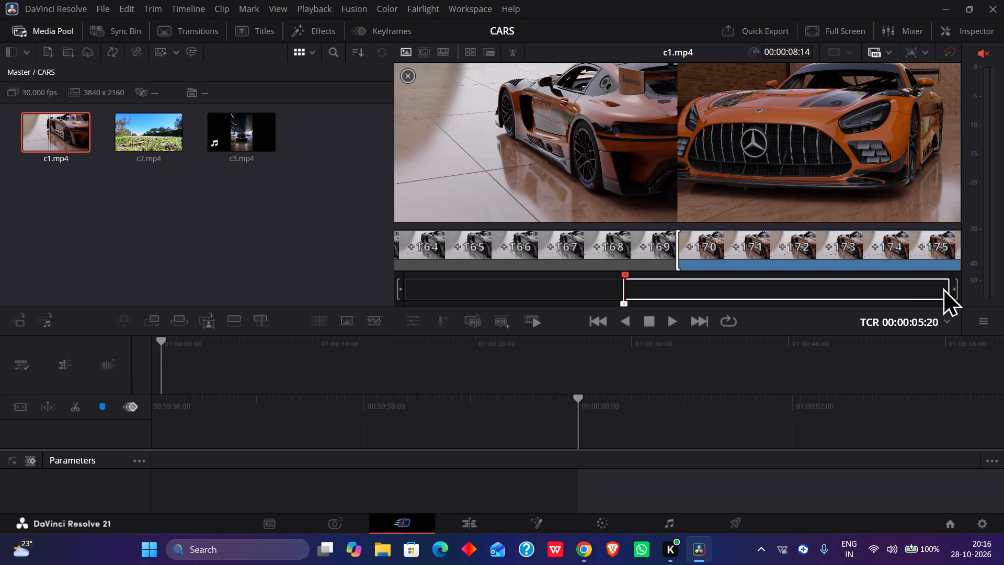
{"action": "left_click_drag", "start_coordinate": [946, 288], "coordinate": [866, 292]}
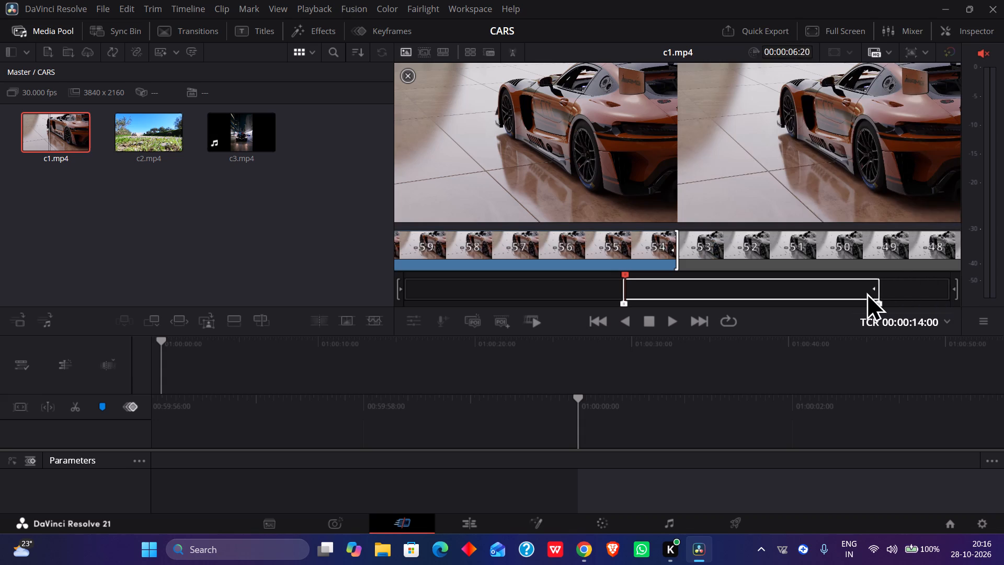
{"action": "left_click_drag", "start_coordinate": [866, 292], "coordinate": [771, 300]}
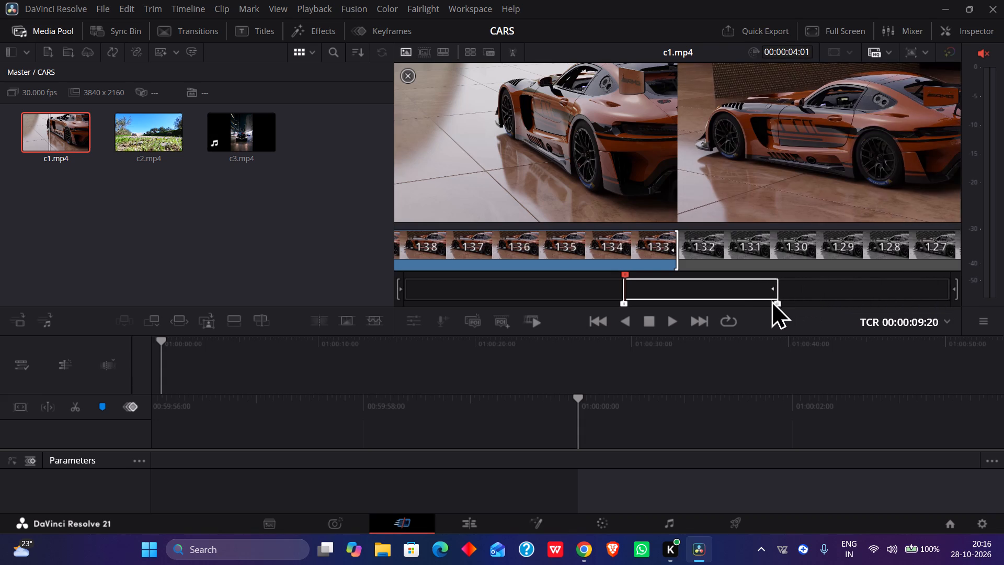
{"action": "left_click_drag", "start_coordinate": [771, 300], "coordinate": [764, 300]}
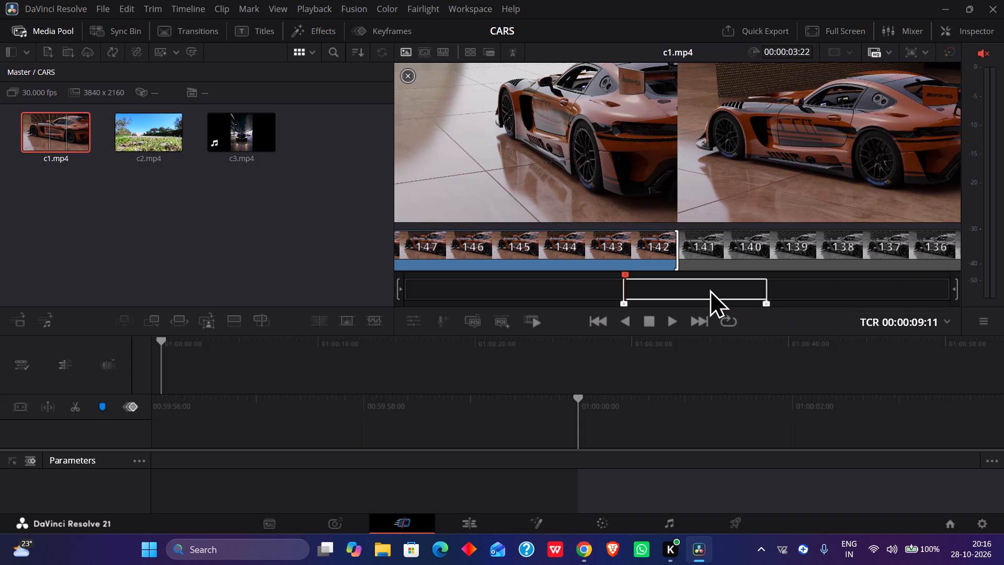
{"action": "left_click", "coordinate": [710, 289]}
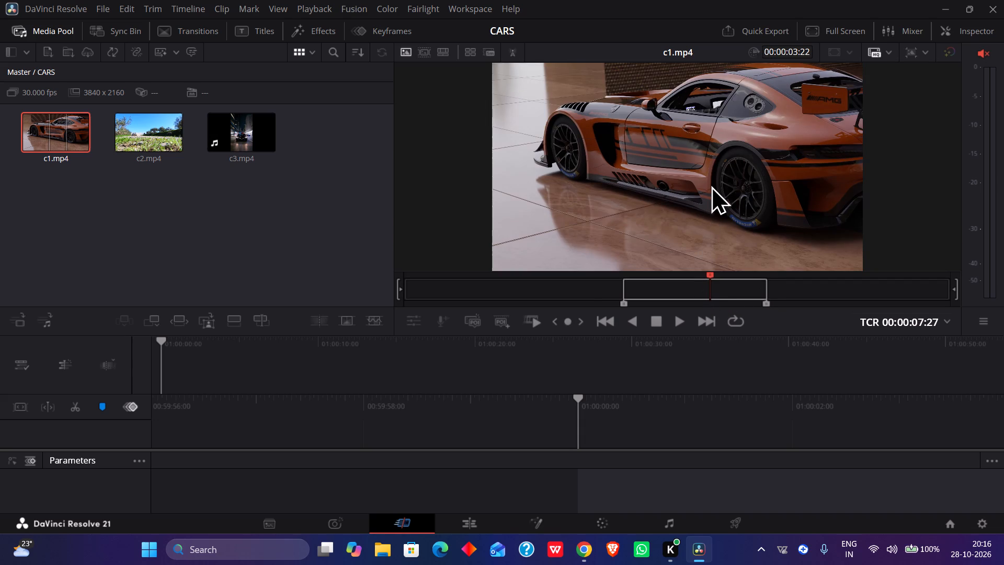
Place the trimmed c1.mp4 segment at the start of a new timeline at 01:00:00:00.
{"action": "left_click_drag", "start_coordinate": [711, 185], "coordinate": [623, 410]}
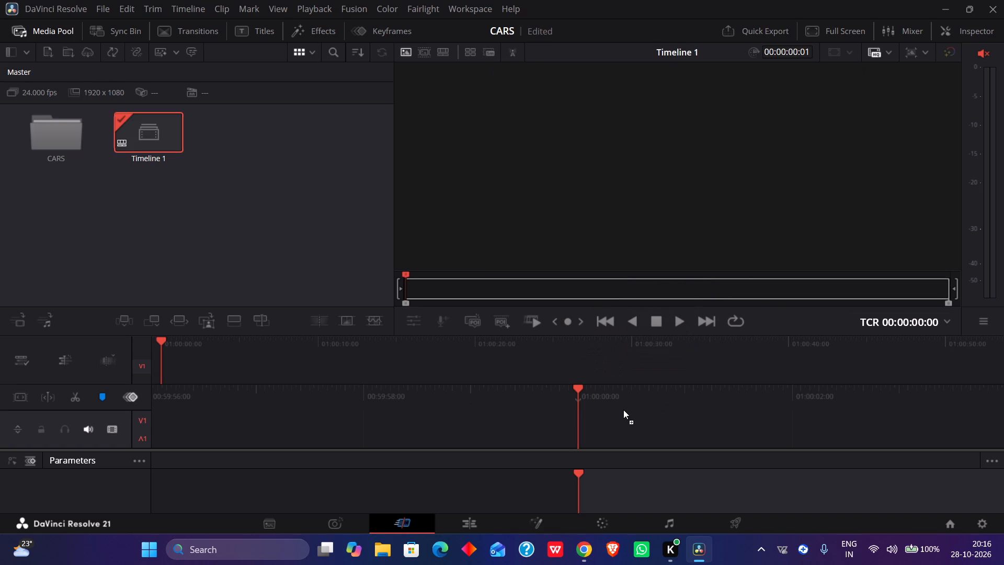
{"action": "left_click_drag", "start_coordinate": [623, 410], "coordinate": [576, 412]}
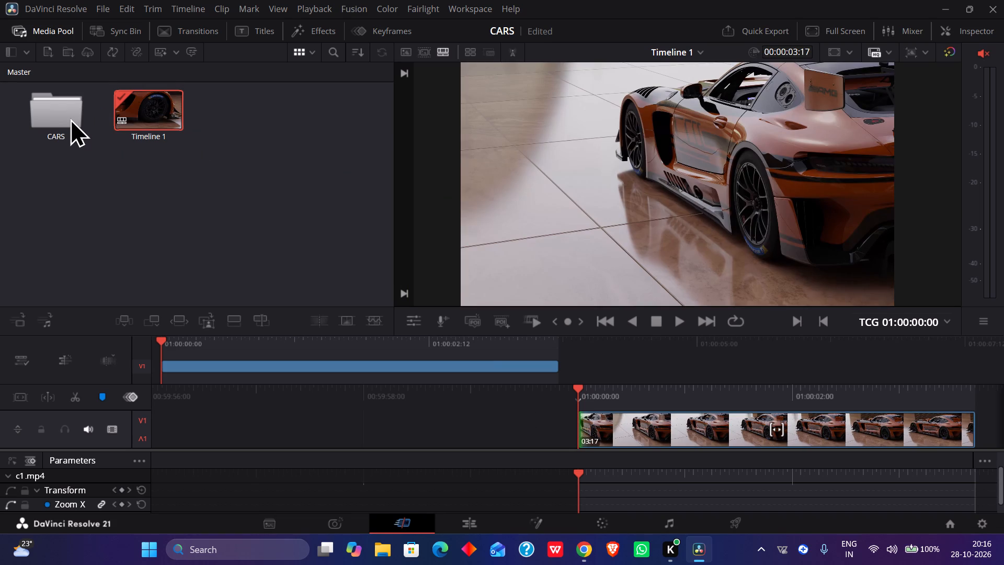
Reopen the CARS bin and play the timeline through the c1.mp4 segment to check it.
{"action": "double_click", "coordinate": [70, 118]}
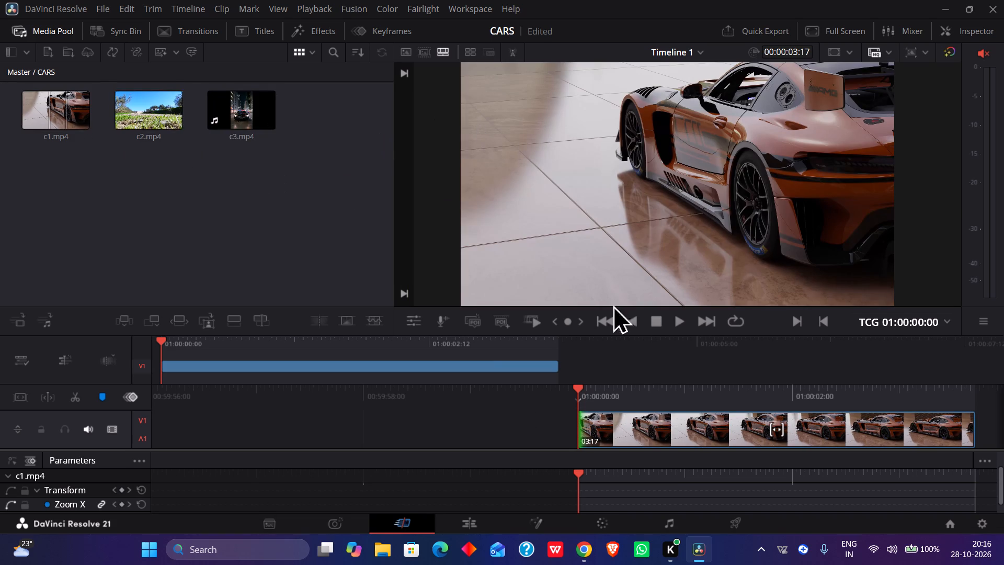
{"action": "left_click", "coordinate": [678, 322]}
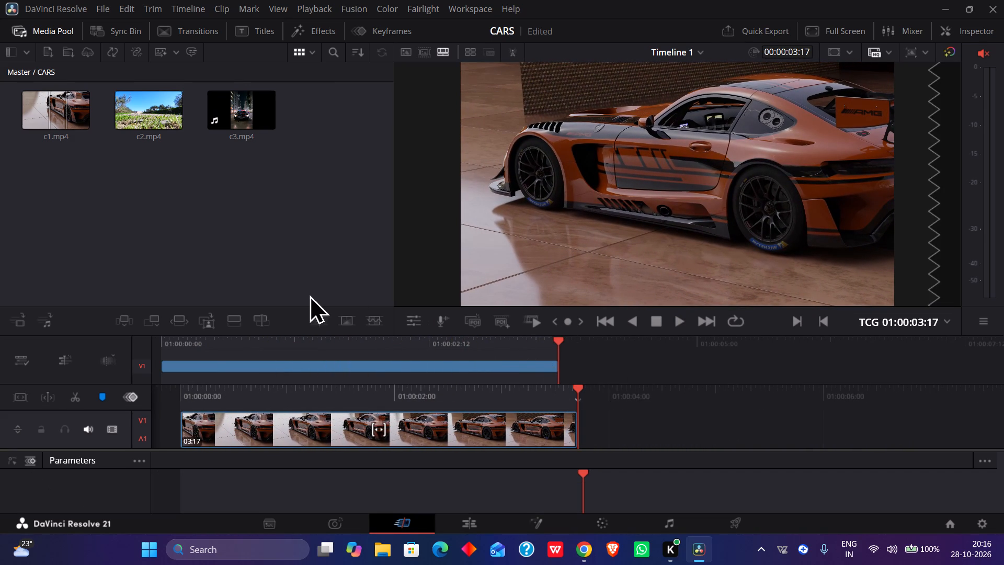
Open c2.mp4 in the source viewer and play it until the rally car passes close to the camera.
{"action": "double_click", "coordinate": [162, 119]}
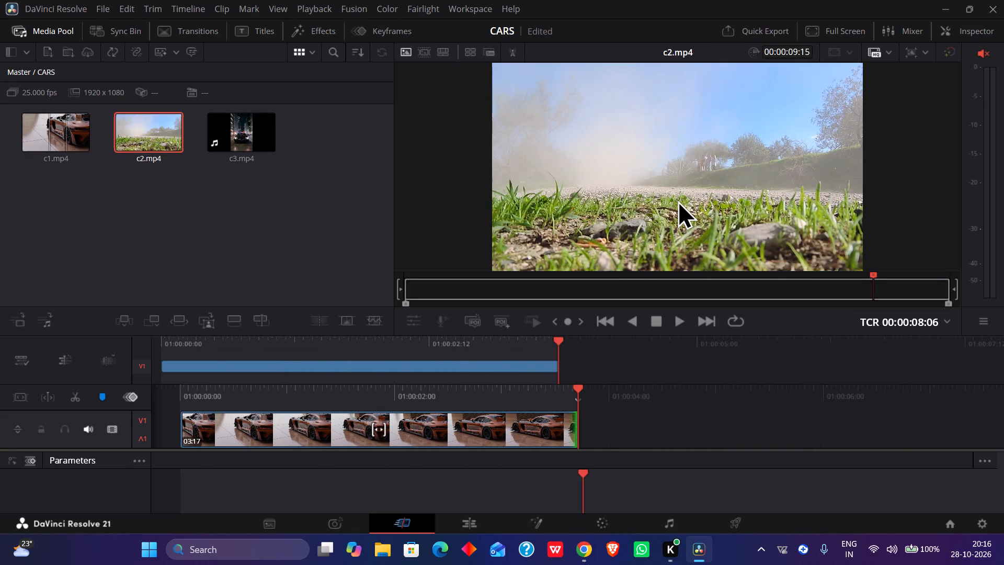
{"action": "left_click", "coordinate": [678, 200]}
{"action": "key", "text": "l"}
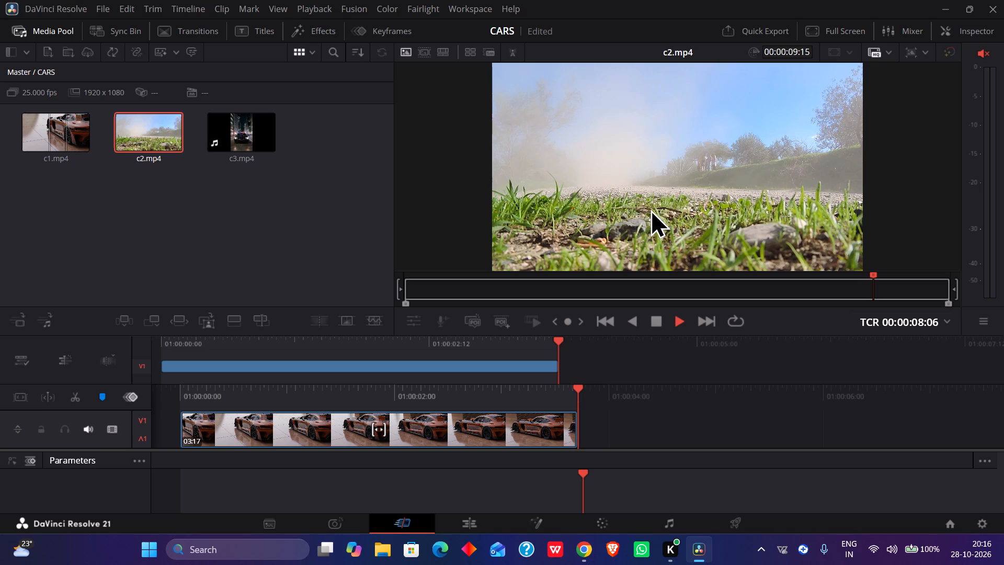
{"action": "key", "text": "l"}
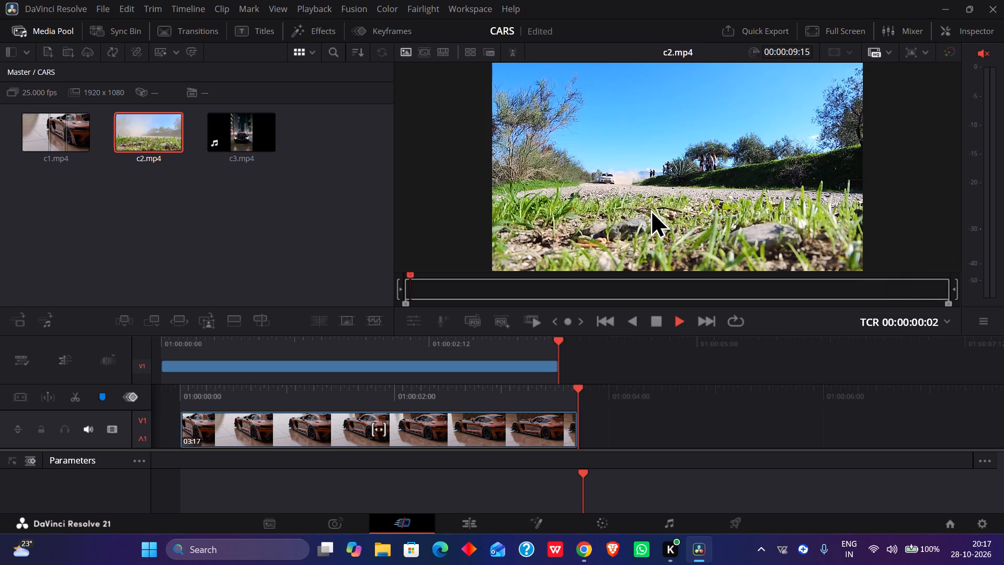
{"action": "key", "text": "space"}
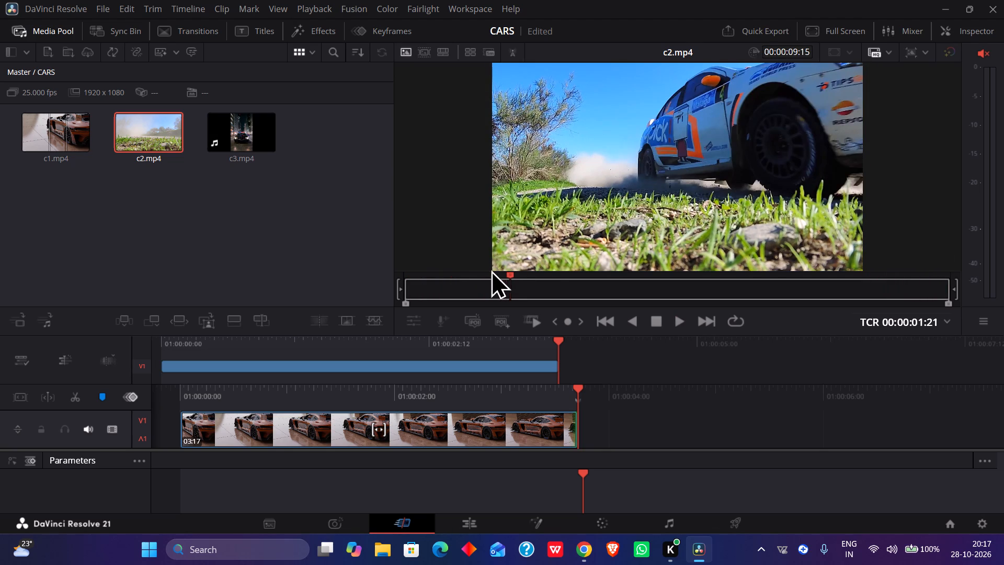
Trim c2.mp4 in the source viewer with the in point at about 00:00:01:15 and the out point at about 00:00:02:03.
{"action": "left_click_drag", "start_coordinate": [405, 289], "coordinate": [412, 289]}
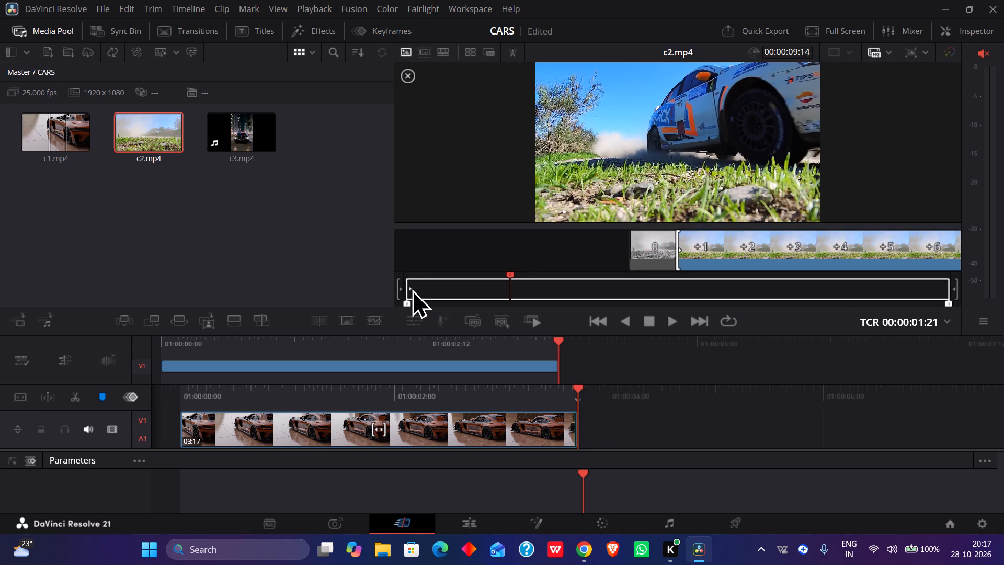
{"action": "left_click_drag", "start_coordinate": [412, 289], "coordinate": [476, 290]}
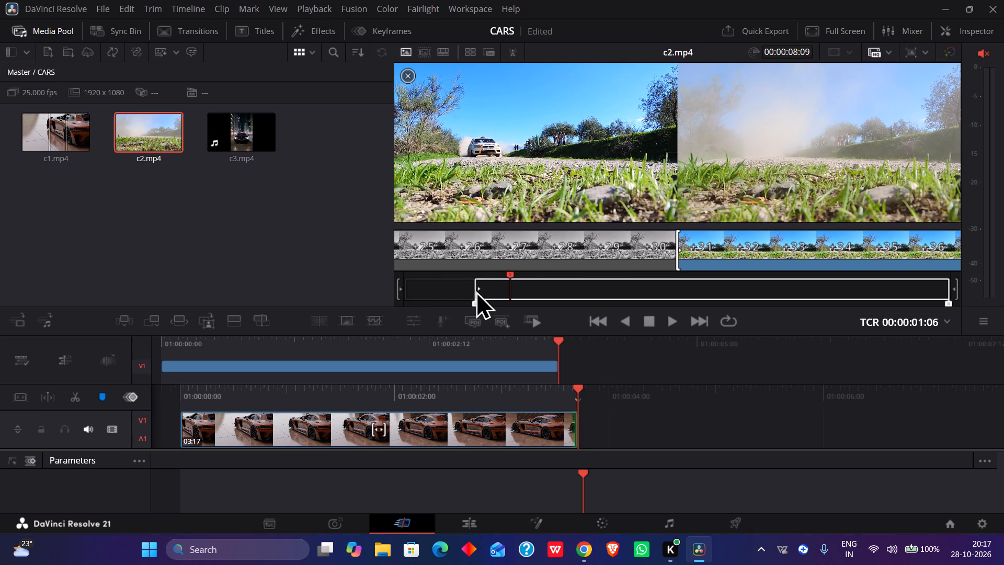
{"action": "left_click_drag", "start_coordinate": [476, 290], "coordinate": [496, 290]}
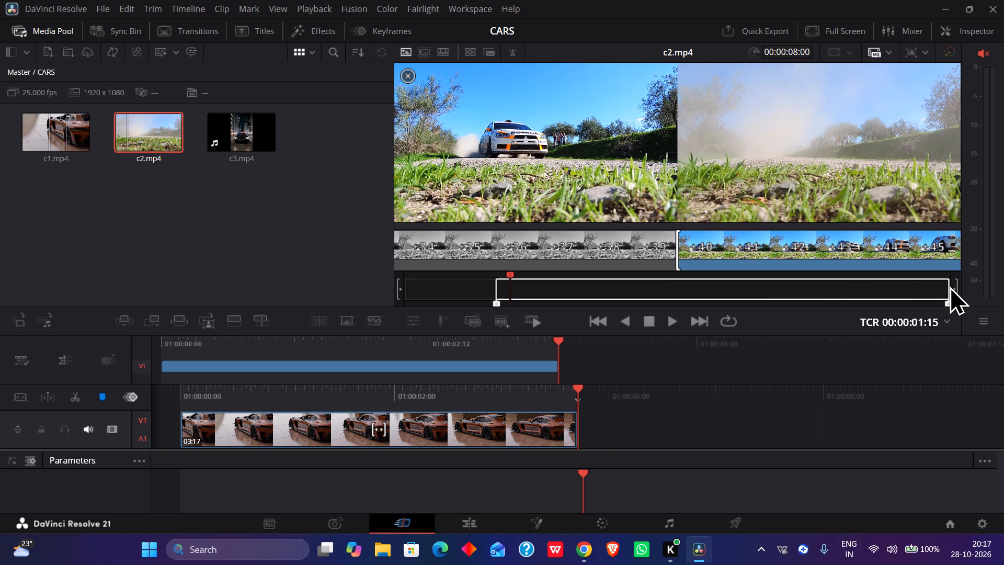
{"action": "left_click_drag", "start_coordinate": [950, 286], "coordinate": [872, 292]}
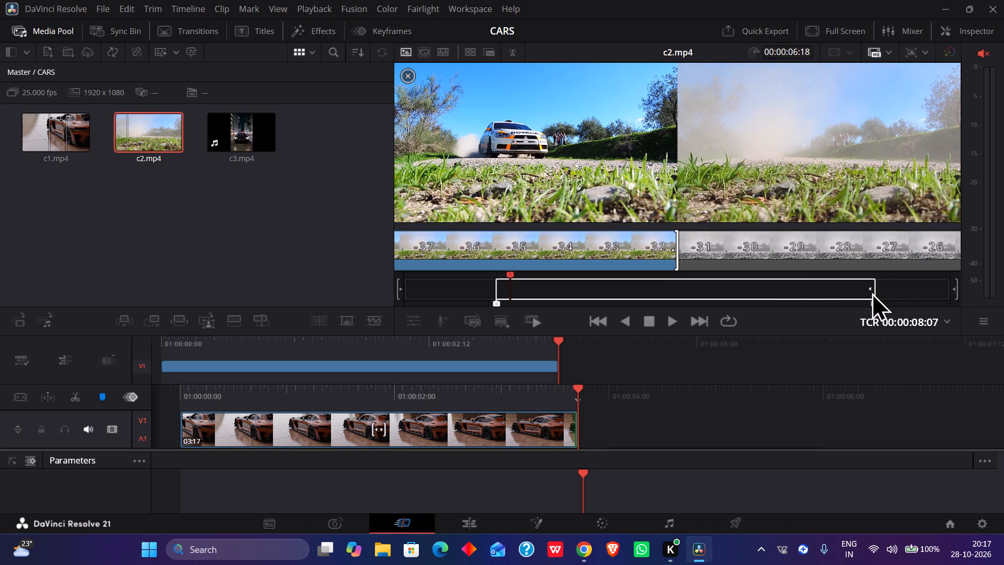
{"action": "left_click_drag", "start_coordinate": [872, 292], "coordinate": [747, 295]}
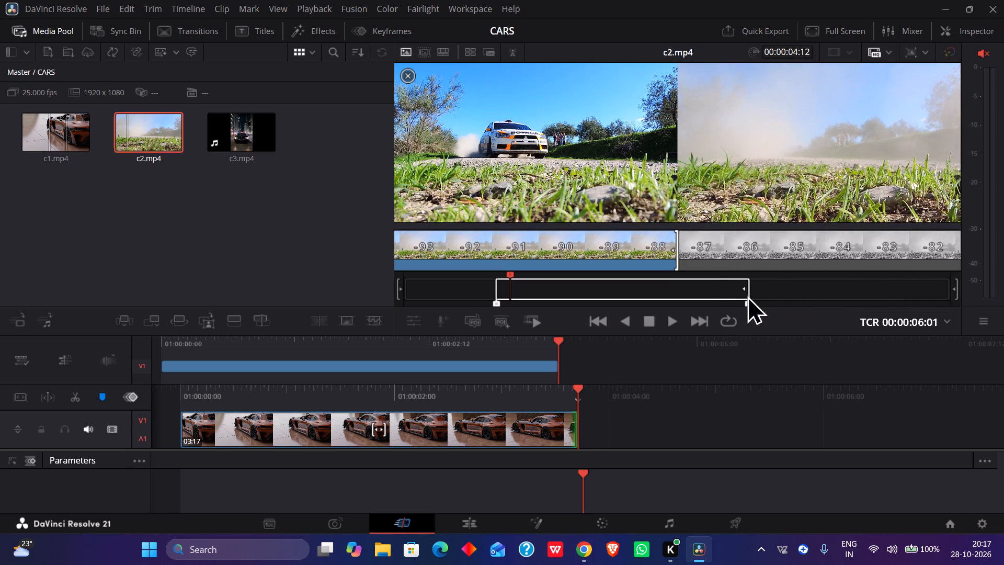
{"action": "left_click_drag", "start_coordinate": [747, 295], "coordinate": [698, 298]}
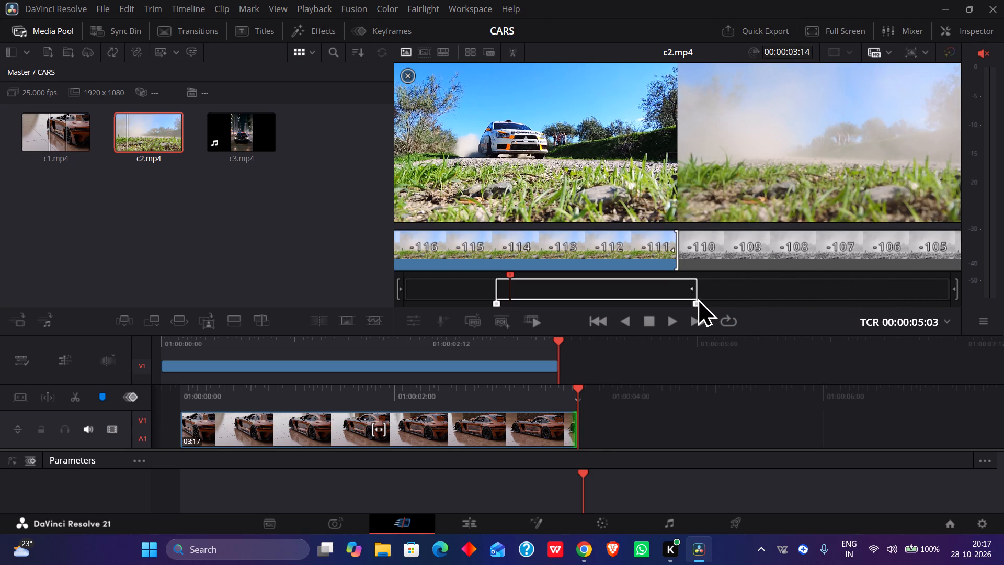
{"action": "left_click_drag", "start_coordinate": [698, 298], "coordinate": [668, 302]}
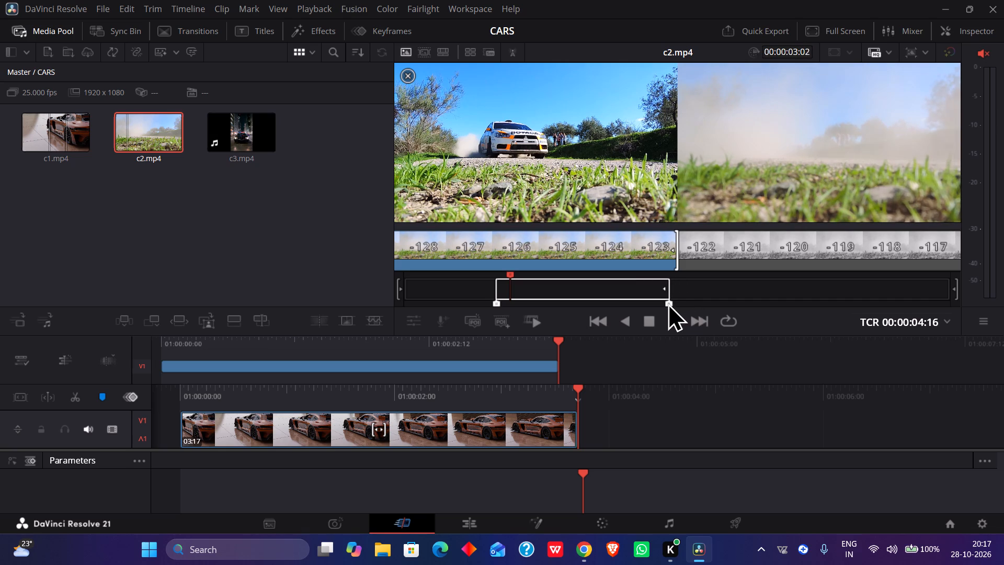
{"action": "left_click_drag", "start_coordinate": [668, 302], "coordinate": [623, 305]}
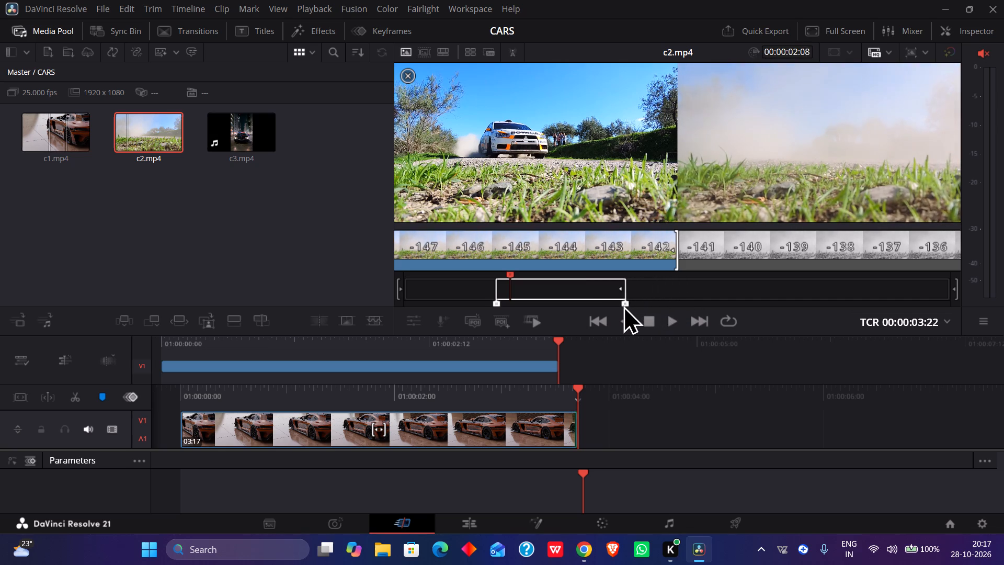
{"action": "left_click_drag", "start_coordinate": [623, 305], "coordinate": [577, 311]}
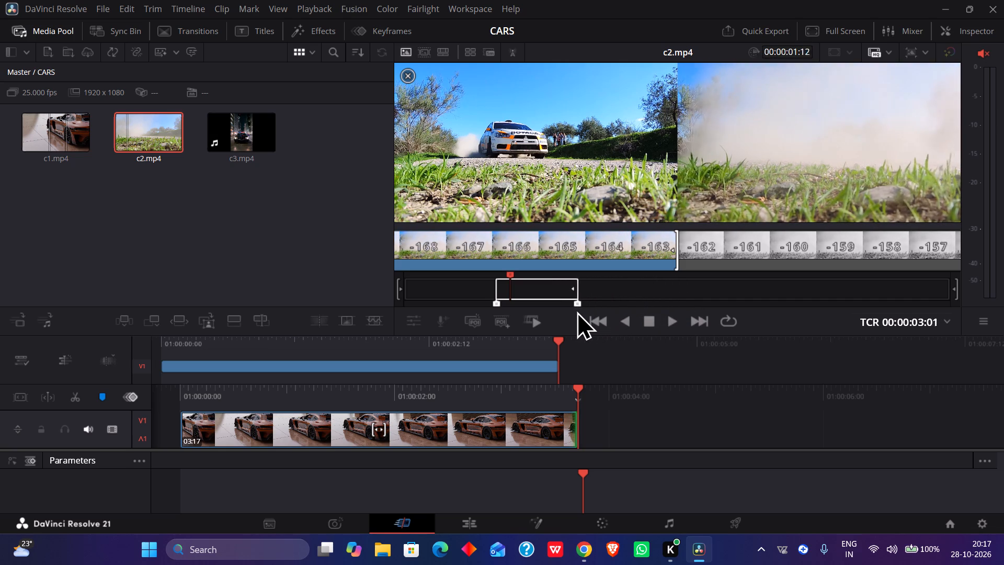
{"action": "left_click_drag", "start_coordinate": [577, 311], "coordinate": [555, 311]}
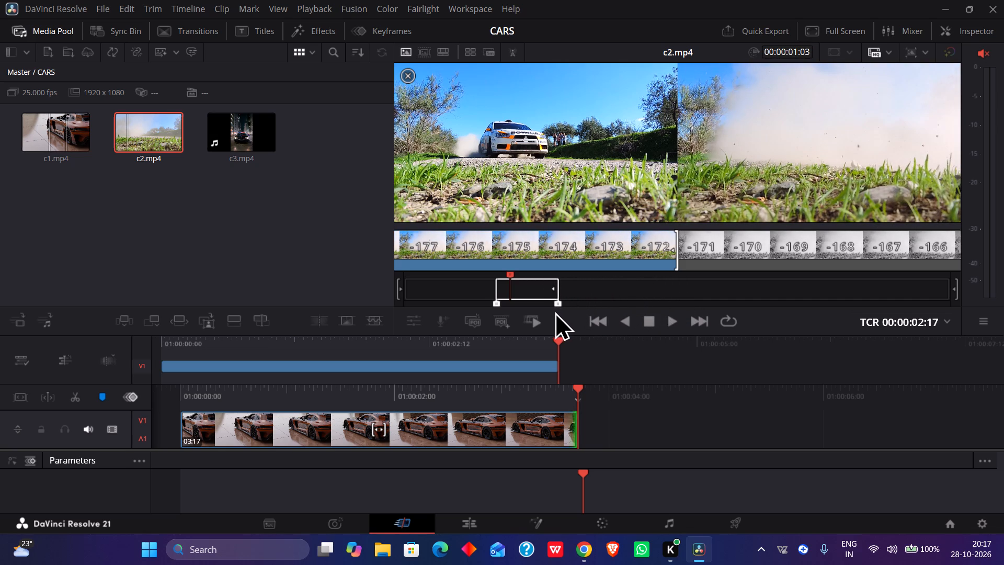
{"action": "left_click_drag", "start_coordinate": [555, 311], "coordinate": [516, 315]}
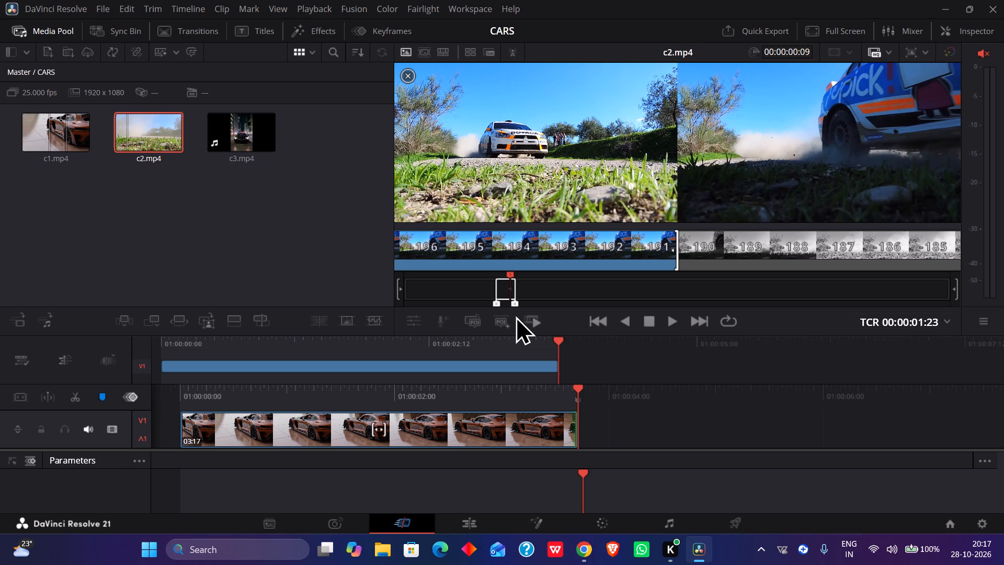
{"action": "left_click_drag", "start_coordinate": [516, 315], "coordinate": [511, 315]}
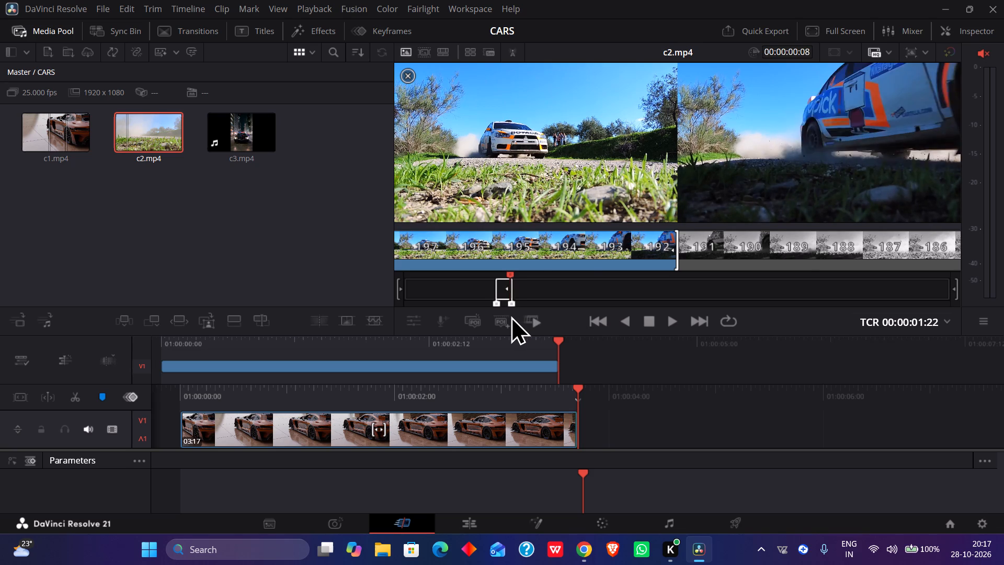
{"action": "left_click_drag", "start_coordinate": [511, 315], "coordinate": [518, 315]}
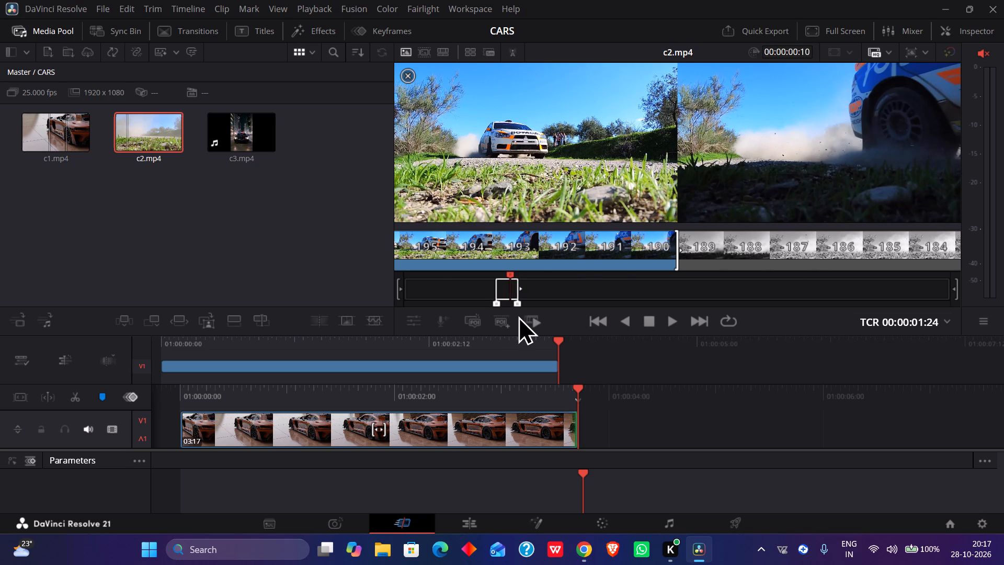
{"action": "left_click_drag", "start_coordinate": [518, 315], "coordinate": [525, 314]}
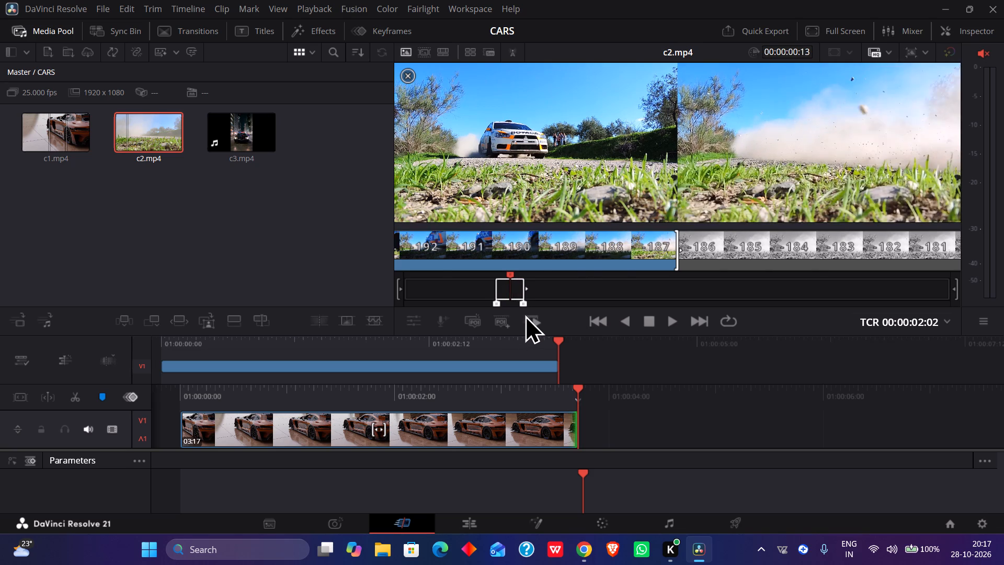
{"action": "left_click_drag", "start_coordinate": [525, 314], "coordinate": [527, 314]}
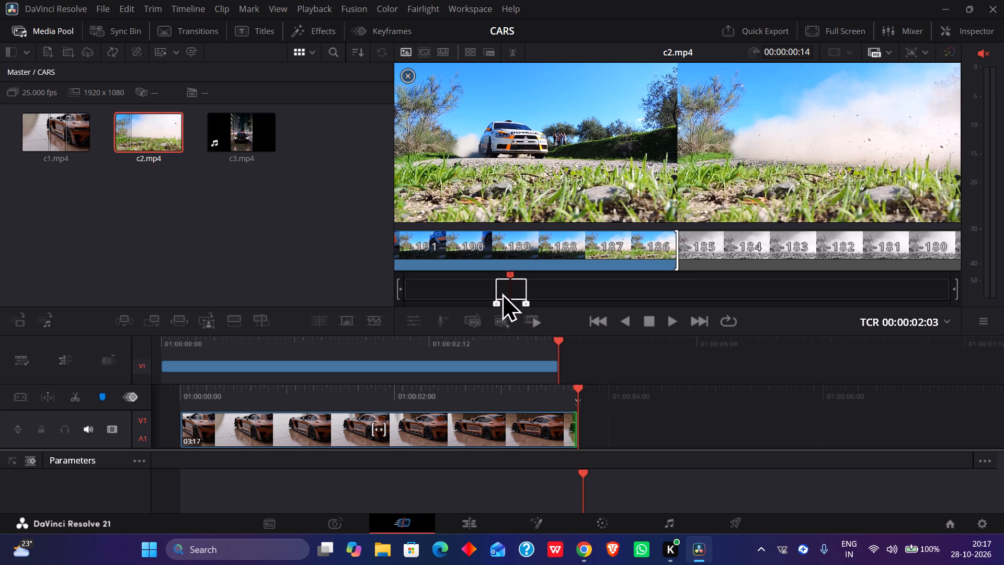
Move the in point of c2.mp4 earlier to about 00:00:01:04.
{"action": "left_click_drag", "start_coordinate": [496, 292], "coordinate": [489, 292]}
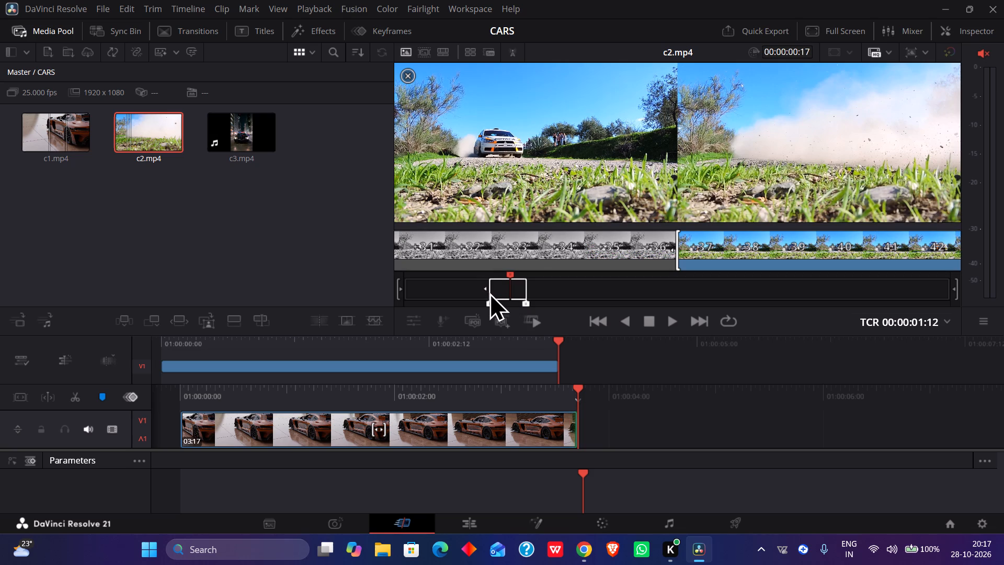
{"action": "left_click_drag", "start_coordinate": [489, 292], "coordinate": [472, 292]}
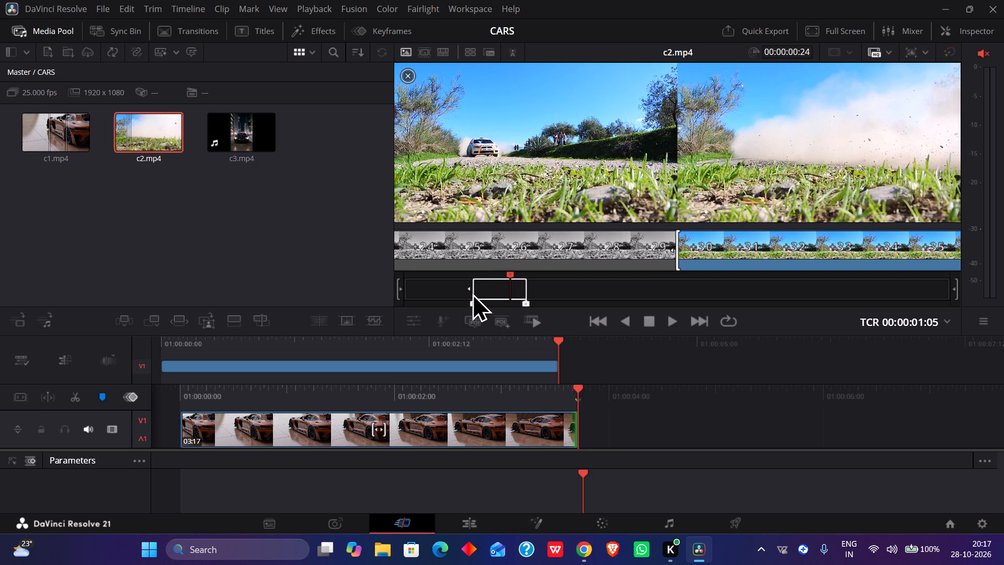
{"action": "left_click_drag", "start_coordinate": [472, 292], "coordinate": [472, 292]}
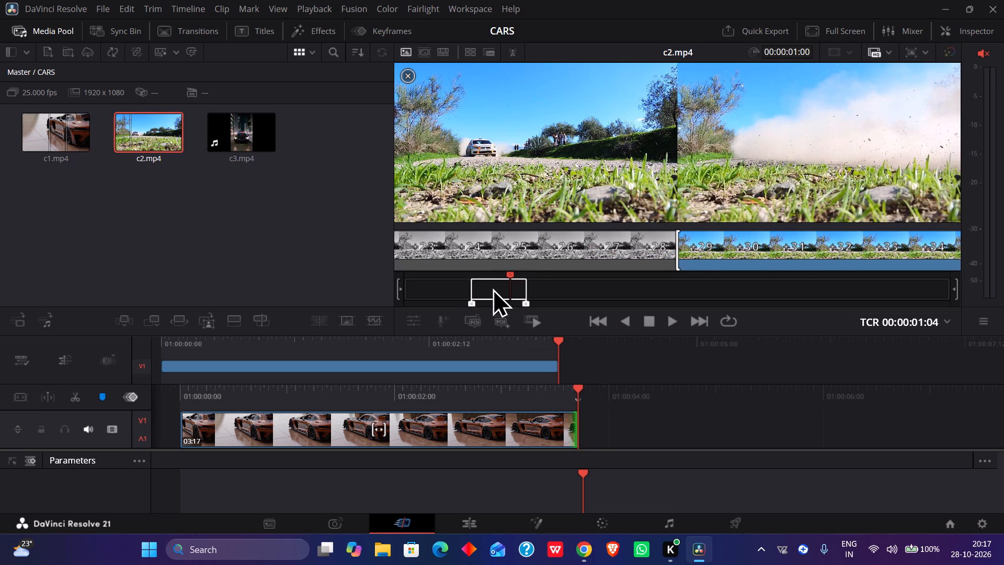
Place the trimmed c2.mp4 segment on the timeline directly after the c1.mp4 segment, at 01:00:03:17.
{"action": "left_click", "coordinate": [493, 288]}
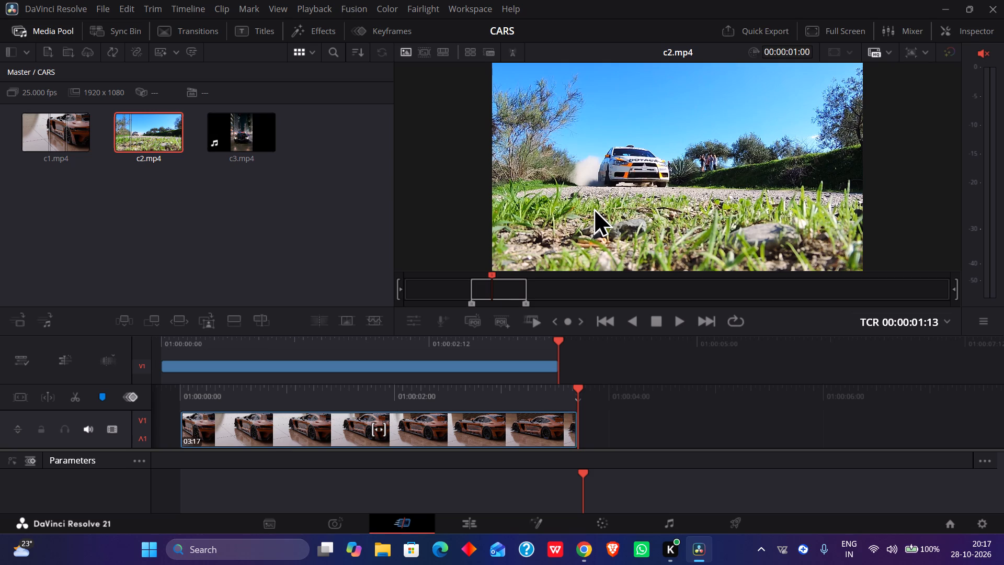
{"action": "left_click_drag", "start_coordinate": [594, 207], "coordinate": [616, 411]}
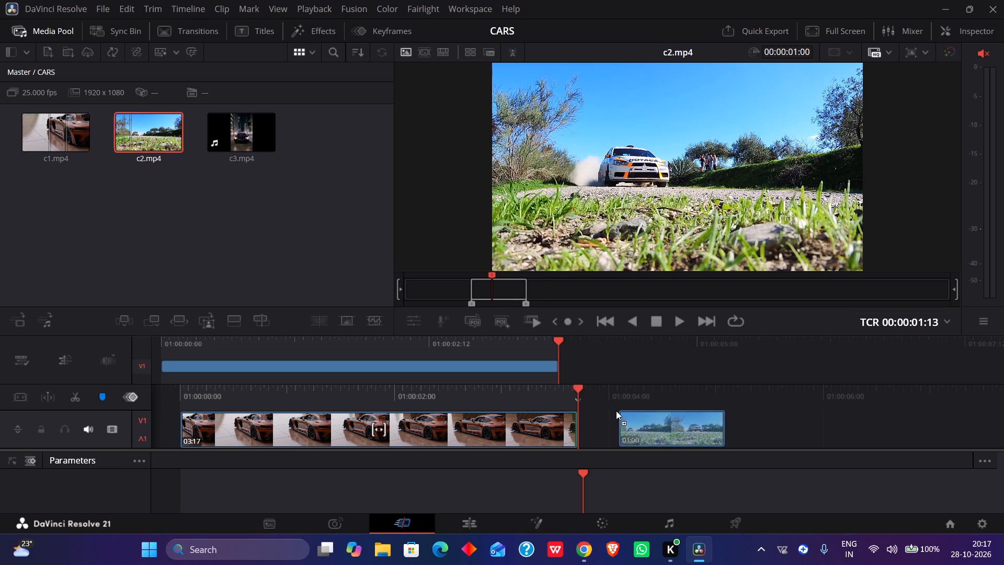
{"action": "left_click_drag", "start_coordinate": [616, 411], "coordinate": [579, 418]}
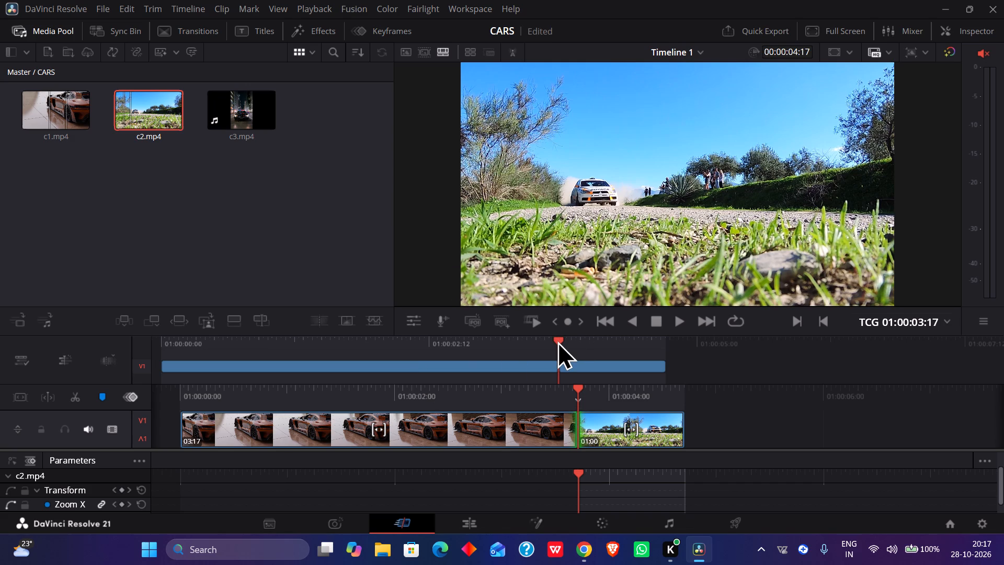
Return the playhead to the timeline start at 01:00:00:00 and play through both segments to check the edit.
{"action": "key", "text": "Left"}
{"action": "key", "text": "Left"}
{"action": "key", "text": "Left"}
{"action": "key", "text": "Left"}
{"action": "key", "text": "Left"}
{"action": "key", "text": "Left"}
{"action": "key", "text": "Left"}
{"action": "key", "text": "Left"}
{"action": "key", "text": "Left"}
{"action": "key", "text": "Left"}
{"action": "key", "text": "Left"}
{"action": "key", "text": "Left"}
{"action": "key", "text": "Left"}
{"action": "key", "text": "Left"}
{"action": "key", "text": "Left"}
{"action": "key", "text": "Left"}
{"action": "key", "text": "Left"}
{"action": "key", "text": "Left"}
{"action": "key", "text": "Left"}
{"action": "key", "text": "Left"}
{"action": "key", "text": "Left"}
{"action": "key", "text": "Left"}
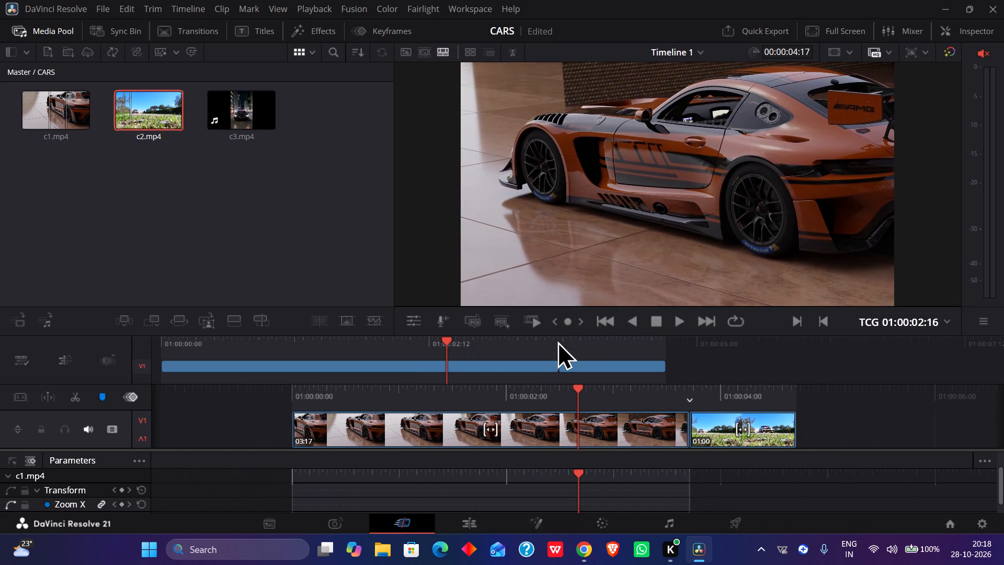
{"action": "key", "text": "Left"}
{"action": "key", "text": "Left"}
{"action": "key", "text": "Left"}
{"action": "key", "text": "Left"}
{"action": "key", "text": "Left"}
{"action": "key", "text": "Left"}
{"action": "key", "text": "Left"}
{"action": "key", "text": "Left"}
{"action": "key", "text": "Left"}
{"action": "key", "text": "Left"}
{"action": "key", "text": "Left"}
{"action": "key", "text": "Left"}
{"action": "key", "text": "Left"}
{"action": "key", "text": "Left"}
{"action": "key", "text": "Left"}
{"action": "key", "text": "Left"}
{"action": "key", "text": "Left"}
{"action": "key", "text": "Left"}
{"action": "key", "text": "Left"}
{"action": "key", "text": "Left"}
{"action": "key", "text": "Left"}
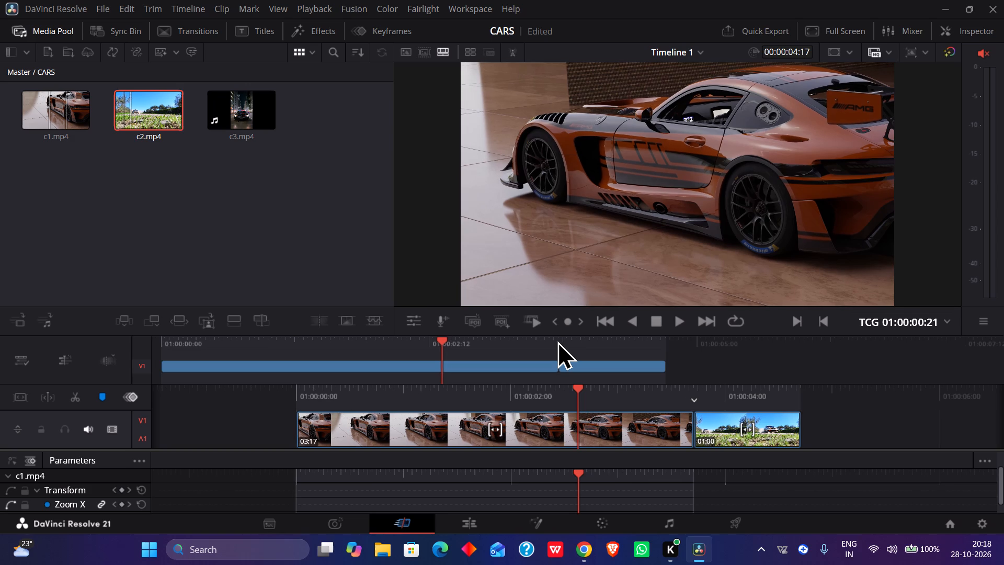
{"action": "key", "text": "j"}
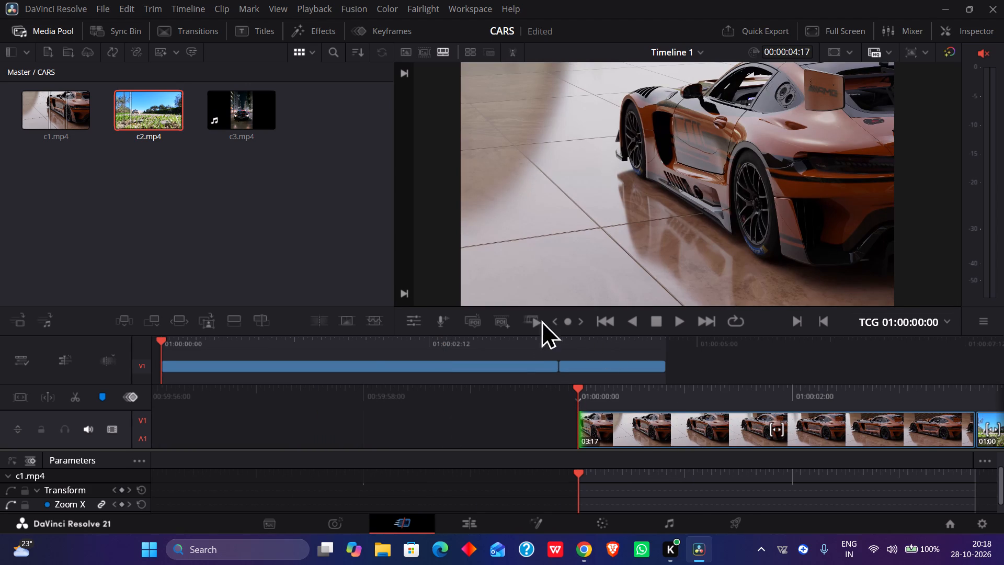
{"action": "key", "text": "l"}
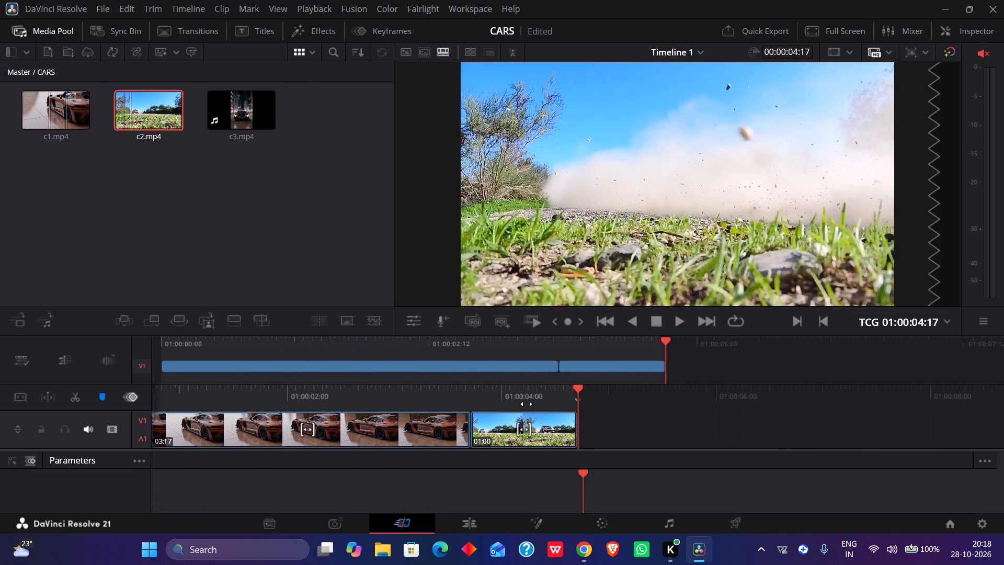
Trim c3.mp4 in the source viewer with the in point at about 00:00:02:09 and a segment duration of 00:00:03:08.
{"action": "double_click", "coordinate": [233, 121]}
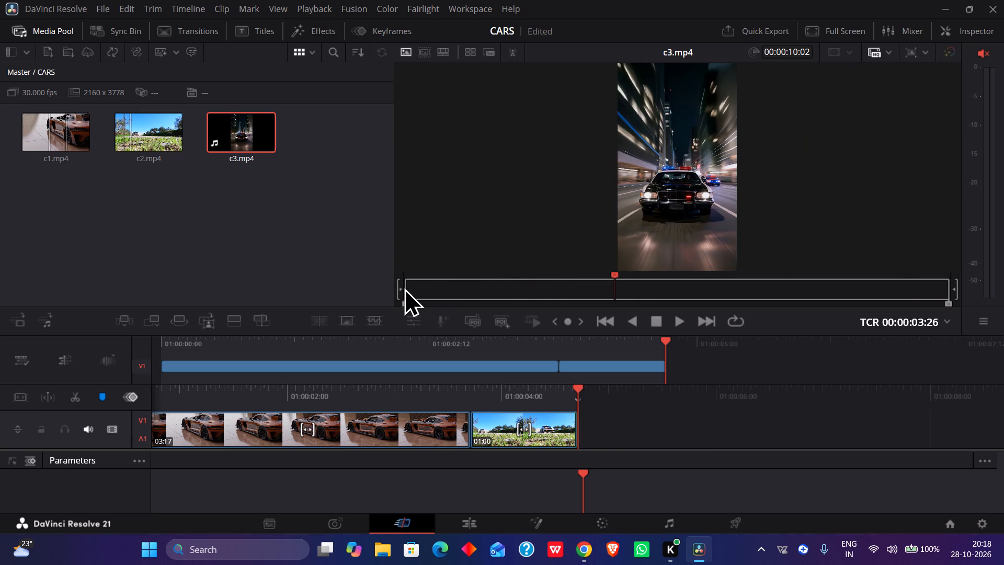
{"action": "left_click_drag", "start_coordinate": [404, 287], "coordinate": [416, 287]}
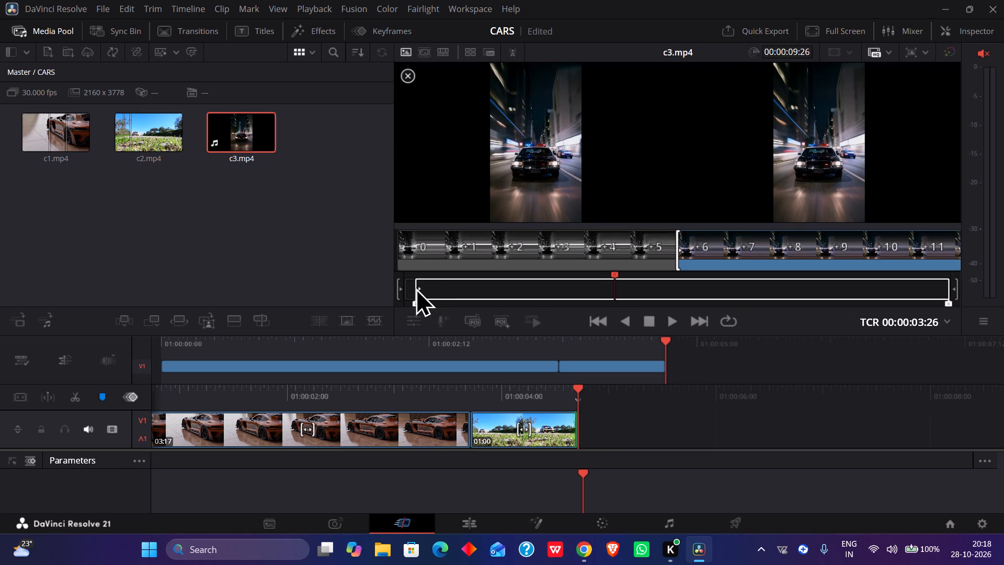
{"action": "left_click_drag", "start_coordinate": [416, 287], "coordinate": [469, 285]}
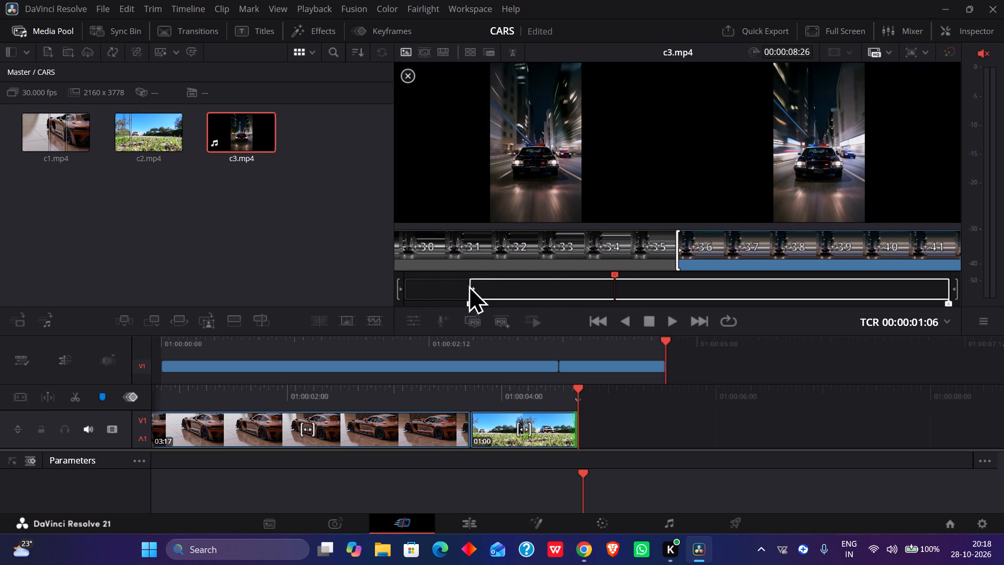
{"action": "left_click_drag", "start_coordinate": [469, 285], "coordinate": [499, 286]}
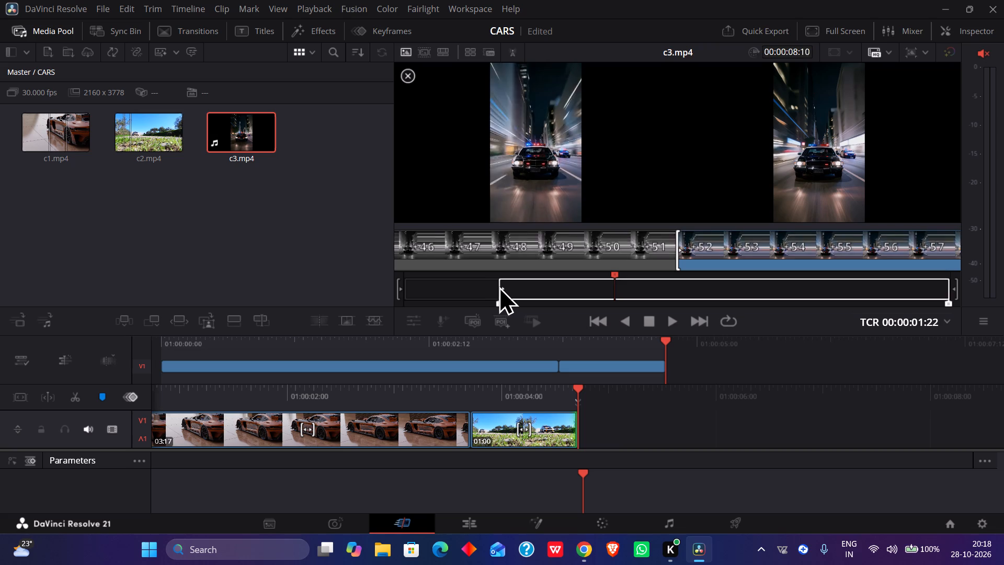
{"action": "left_click_drag", "start_coordinate": [499, 286], "coordinate": [527, 288]}
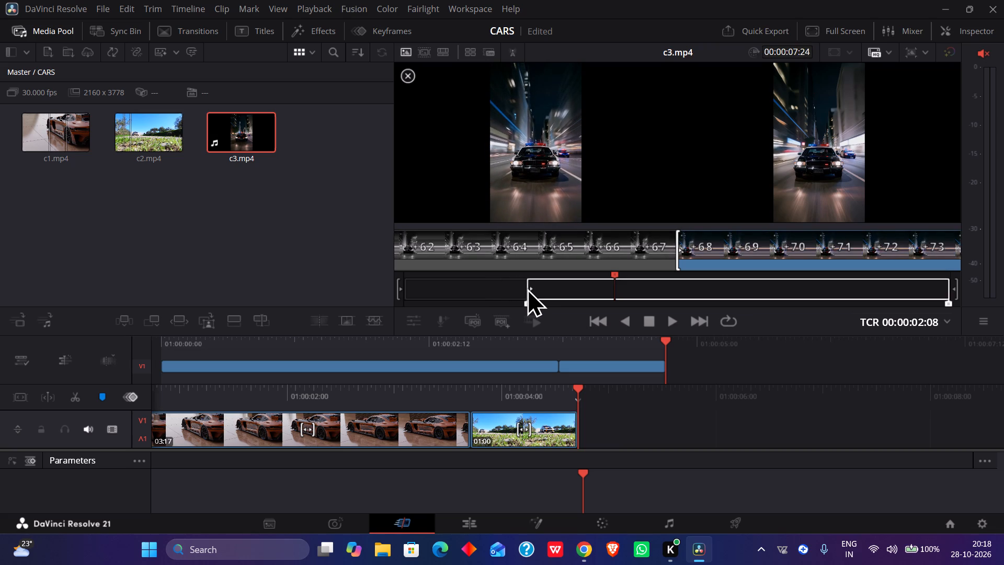
{"action": "left_click_drag", "start_coordinate": [527, 288], "coordinate": [528, 288]}
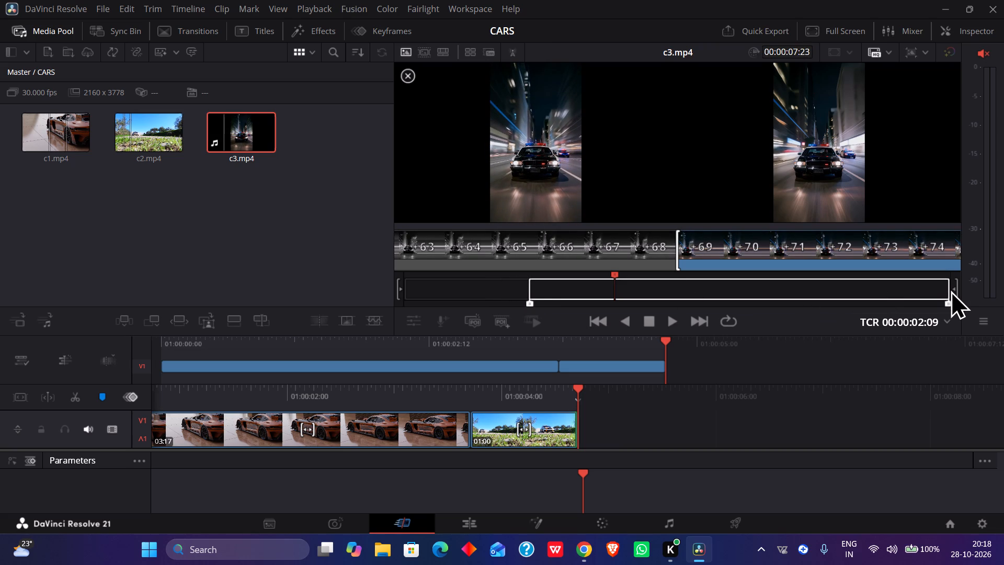
{"action": "left_click_drag", "start_coordinate": [951, 290], "coordinate": [845, 296]}
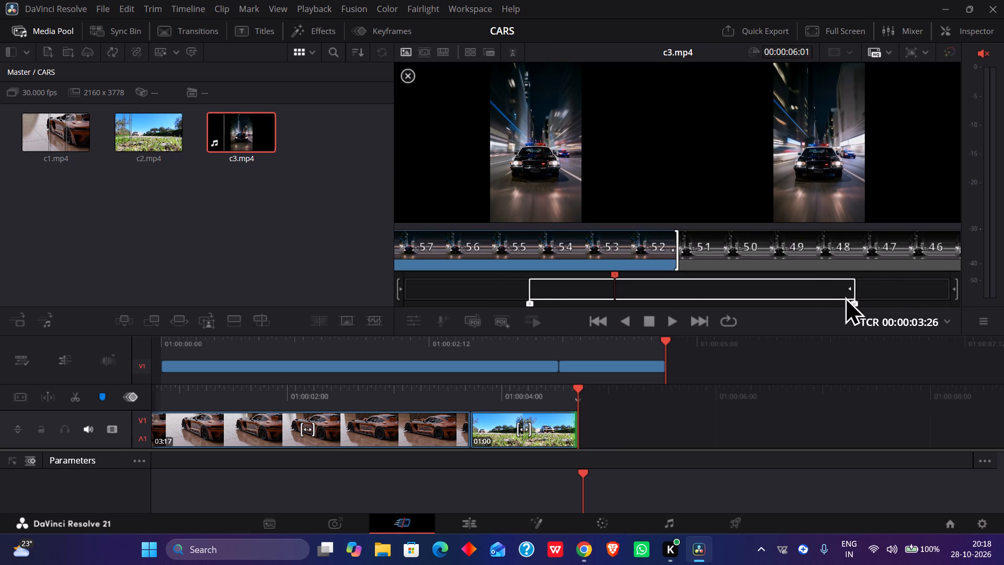
{"action": "left_click_drag", "start_coordinate": [845, 296], "coordinate": [737, 299]}
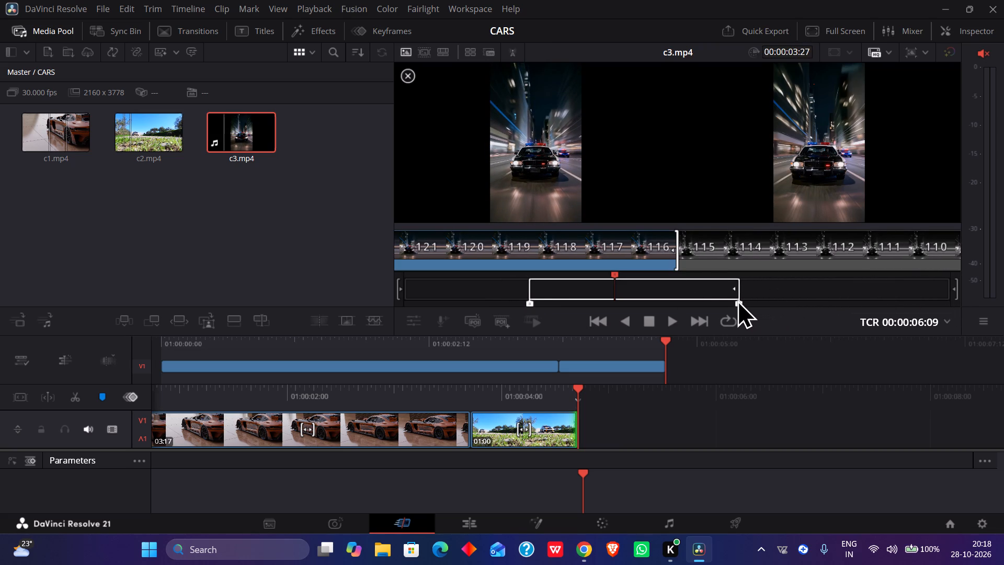
{"action": "left_click_drag", "start_coordinate": [737, 299], "coordinate": [707, 307]}
{"action": "left_click", "coordinate": [707, 307]}
{"action": "left_click", "coordinate": [654, 284]}
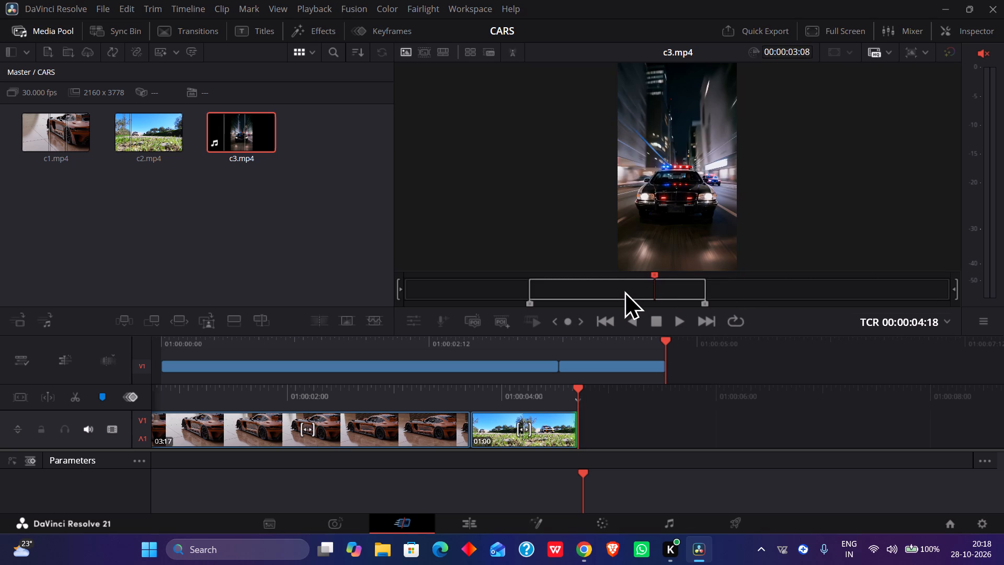
Place the trimmed c3.mp4 segment on the timeline directly after the c2.mp4 segment, at 01:00:04:17.
{"action": "left_click_drag", "start_coordinate": [624, 290], "coordinate": [629, 358]}
{"action": "left_click_drag", "start_coordinate": [671, 223], "coordinate": [575, 426]}
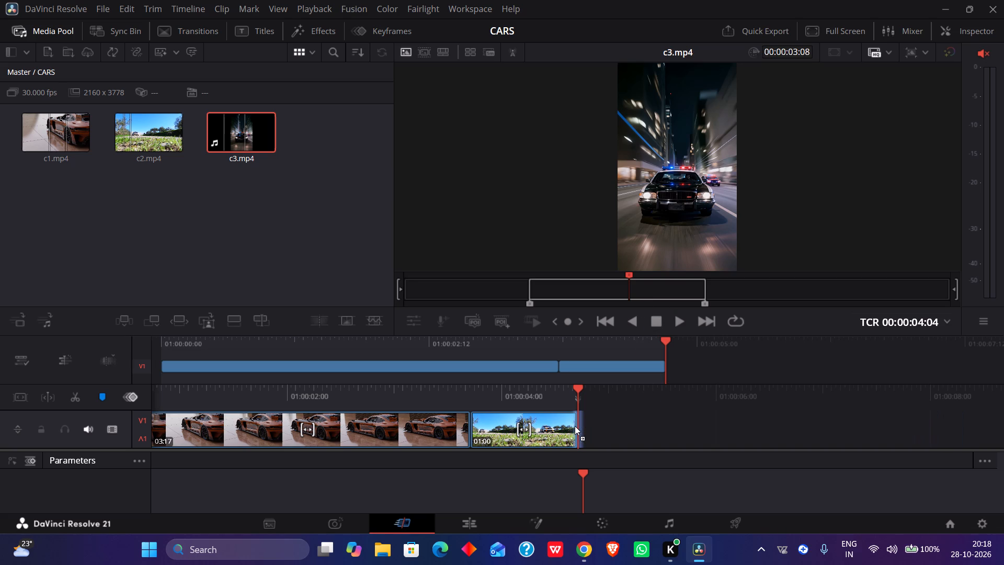
{"action": "left_click_drag", "start_coordinate": [575, 426], "coordinate": [576, 426]}
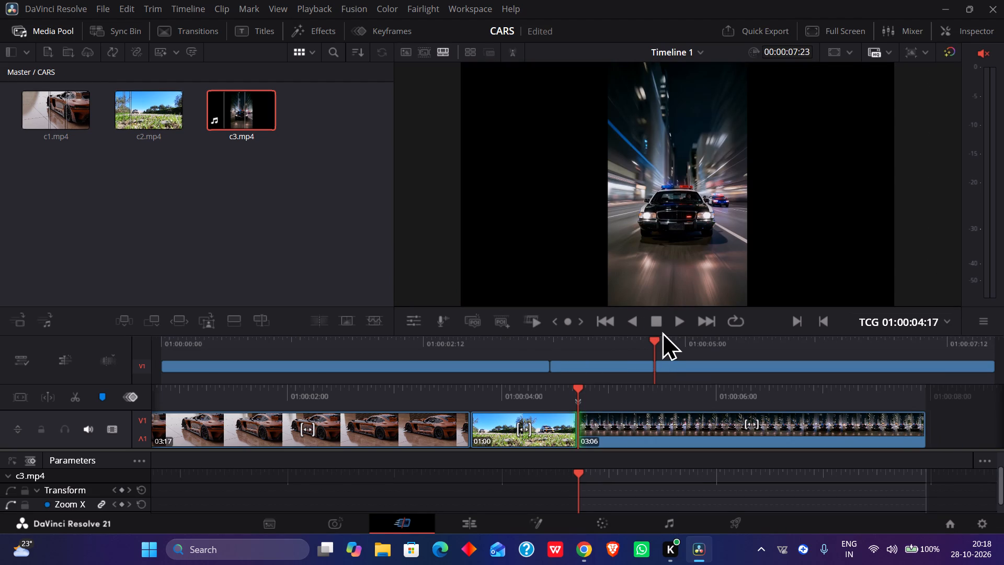
Return the playhead to the timeline start at 01:00:00:00.
{"action": "key", "text": "j"}
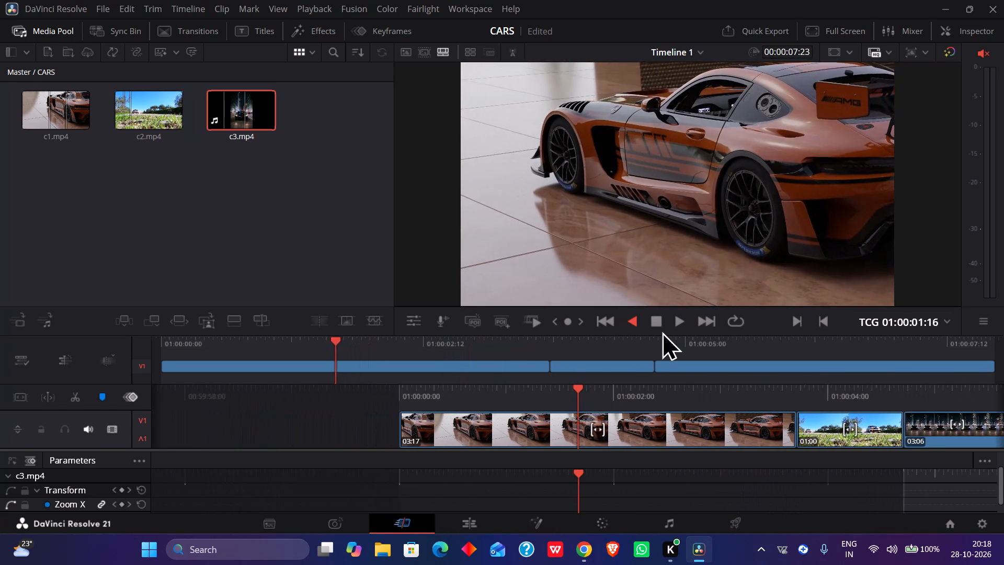
{"action": "key", "text": "space"}
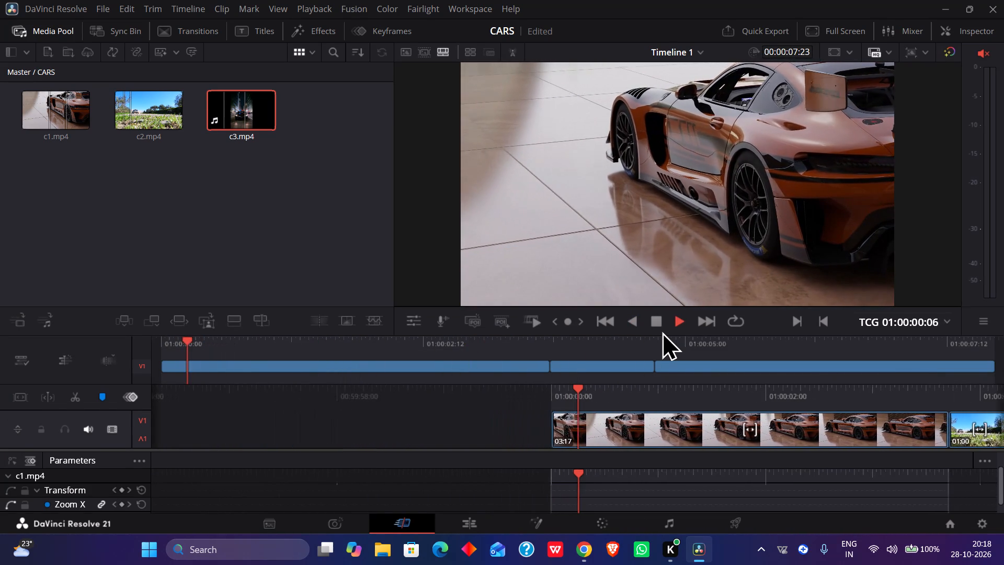
{"action": "key", "text": "space"}
{"action": "key", "text": "Left"}
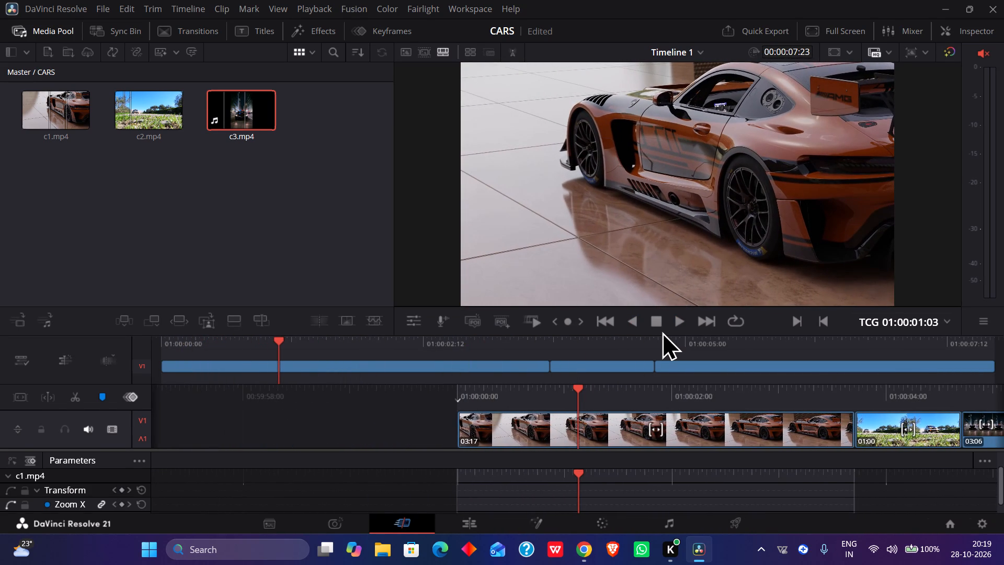
{"action": "key", "text": "Left"}
{"action": "key", "text": "Left"}
{"action": "key", "text": "Left"}
{"action": "key", "text": "Left"}
{"action": "key", "text": "Left"}
{"action": "key", "text": "Left"}
{"action": "key", "text": "Left"}
{"action": "key", "text": "Left"}
{"action": "key", "text": "Left"}
{"action": "key", "text": "Left"}
{"action": "key", "text": "Left"}
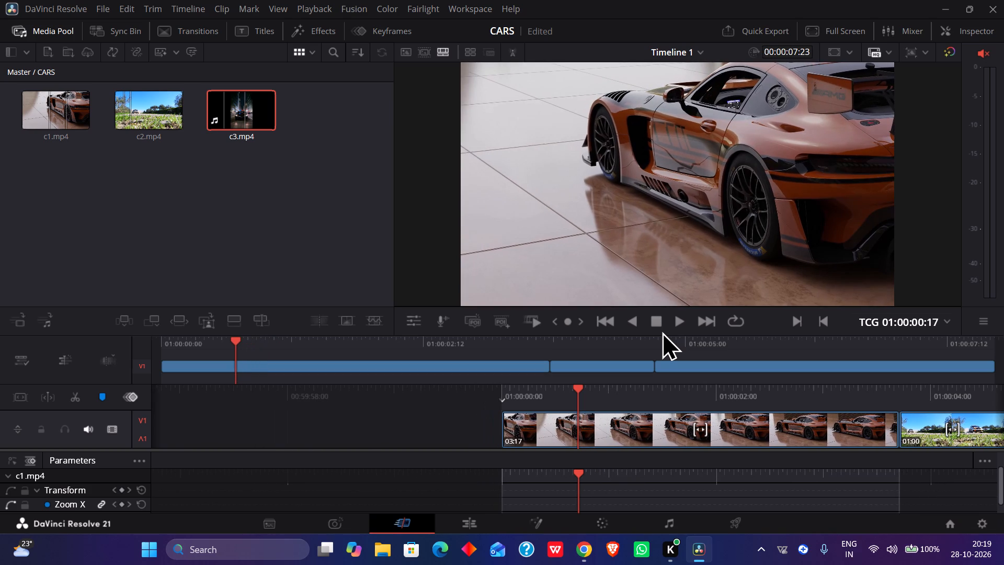
{"action": "key", "text": "Left"}
{"action": "key", "text": "Left"}
{"action": "key", "text": "Left"}
{"action": "key", "text": "Left"}
{"action": "key", "text": "Left"}
{"action": "key", "text": "Left"}
{"action": "key", "text": "Left"}
{"action": "key", "text": "Left"}
{"action": "key", "text": "Left"}
{"action": "key", "text": "Left"}
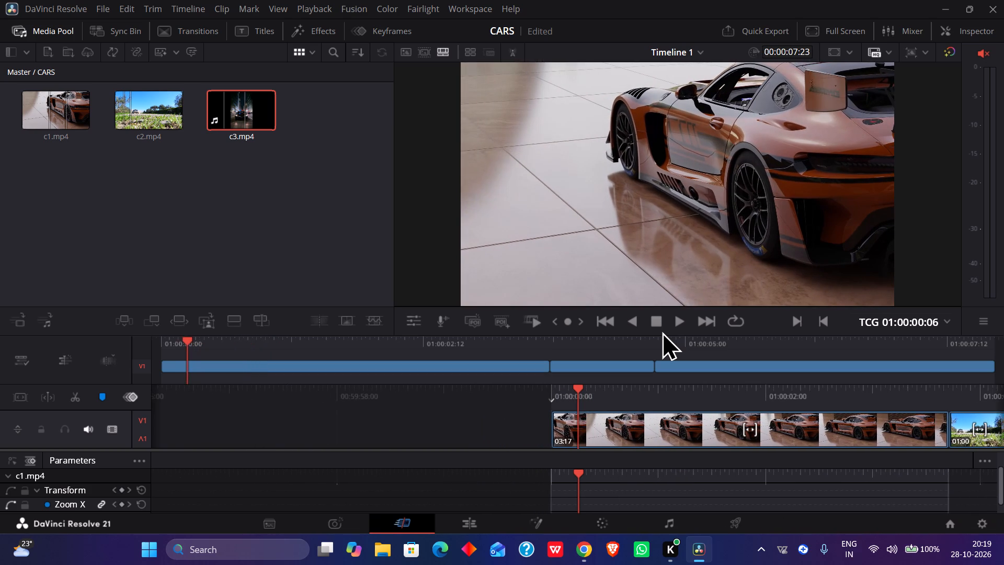
{"action": "key", "text": "Left"}
{"action": "key", "text": "Left"}
{"action": "key", "text": "Left"}
{"action": "key", "text": "Left"}
{"action": "key", "text": "Left"}
{"action": "key", "text": "Left"}
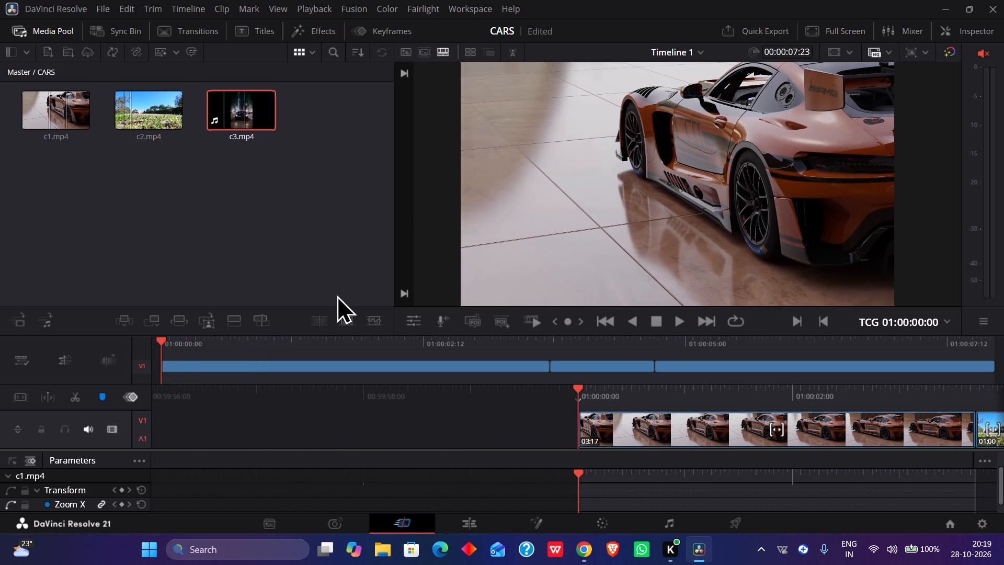
Go up to the Master bin, select Timeline 1, and look at it on the Media page before returning to the Cut page.
{"action": "left_click", "coordinate": [22, 70]}
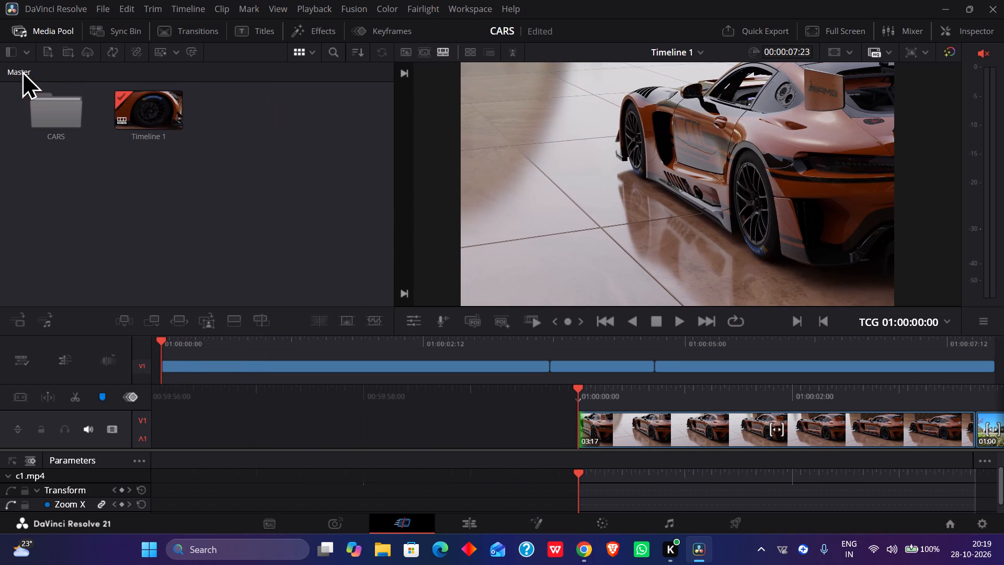
{"action": "left_click", "coordinate": [134, 105]}
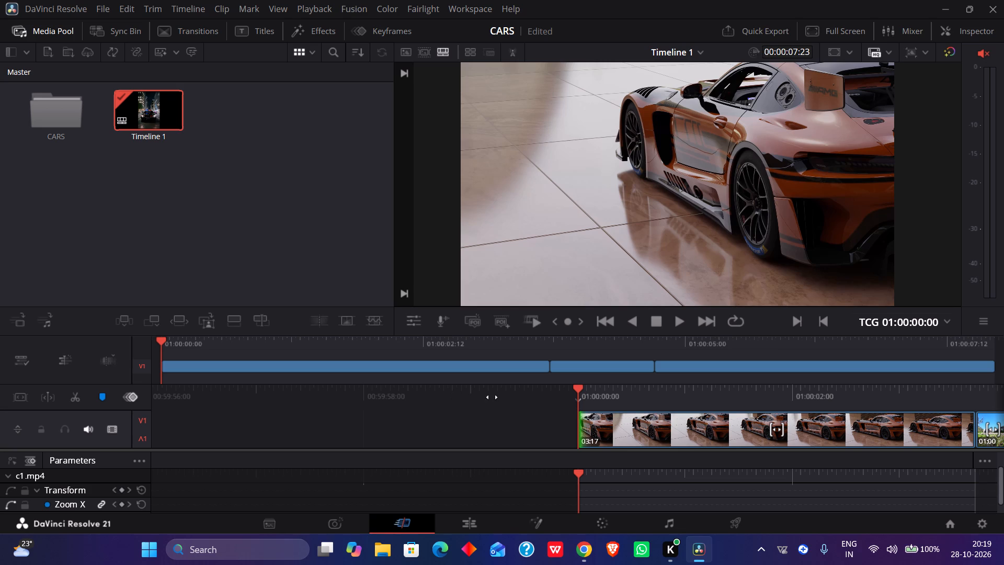
{"action": "left_click", "coordinate": [260, 514]}
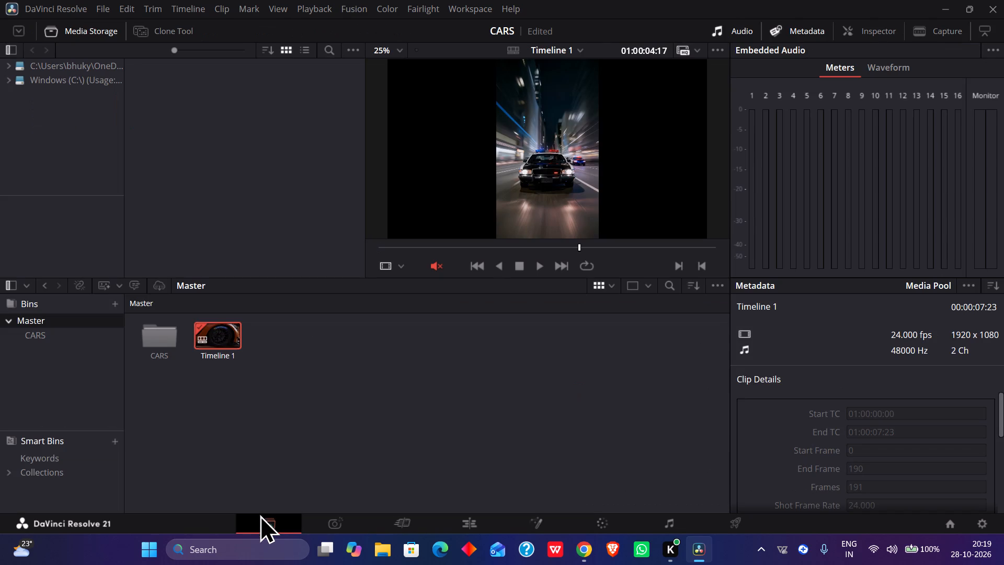
{"action": "left_click", "coordinate": [396, 523]}
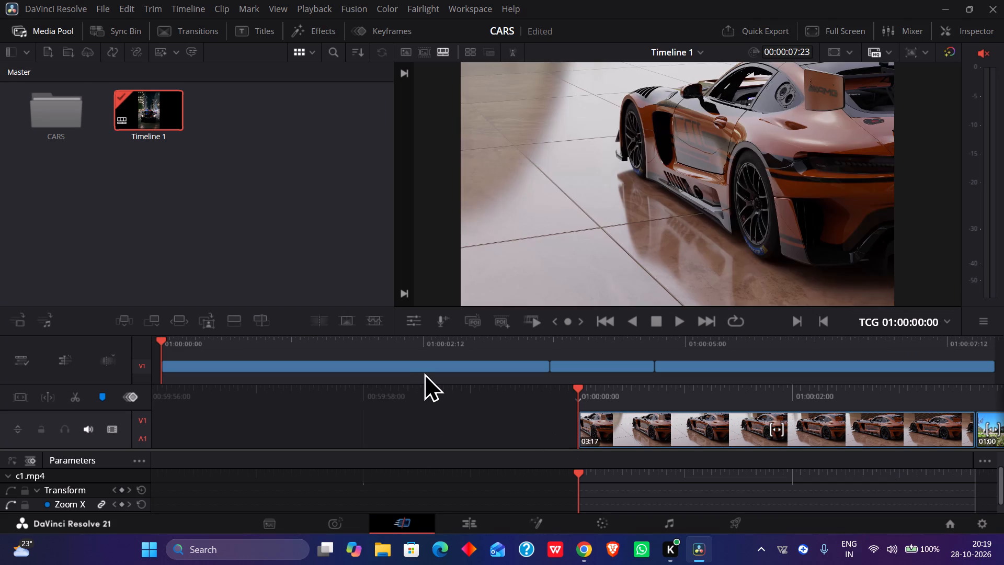
Play through all three segments to check the edit, and bring the playhead back to 01:00:00:00.
{"action": "key", "text": "Right"}
{"action": "key", "text": "l"}
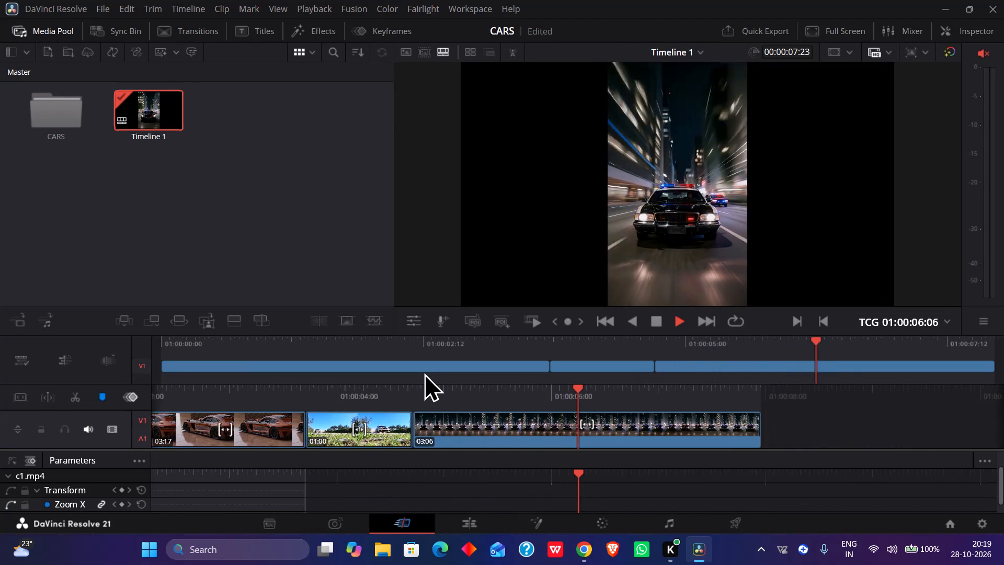
{"action": "key", "text": "space"}
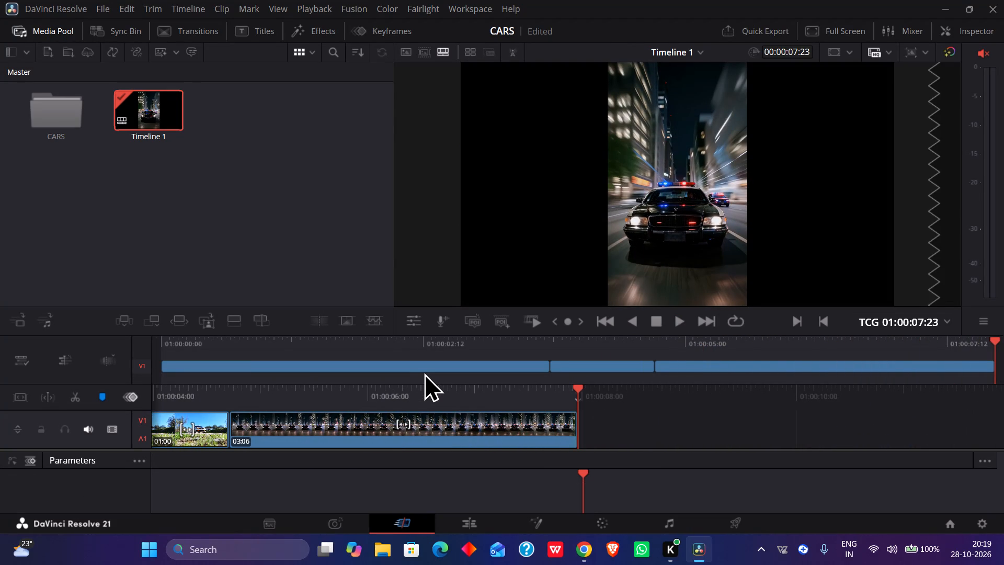
{"action": "key", "text": "j"}
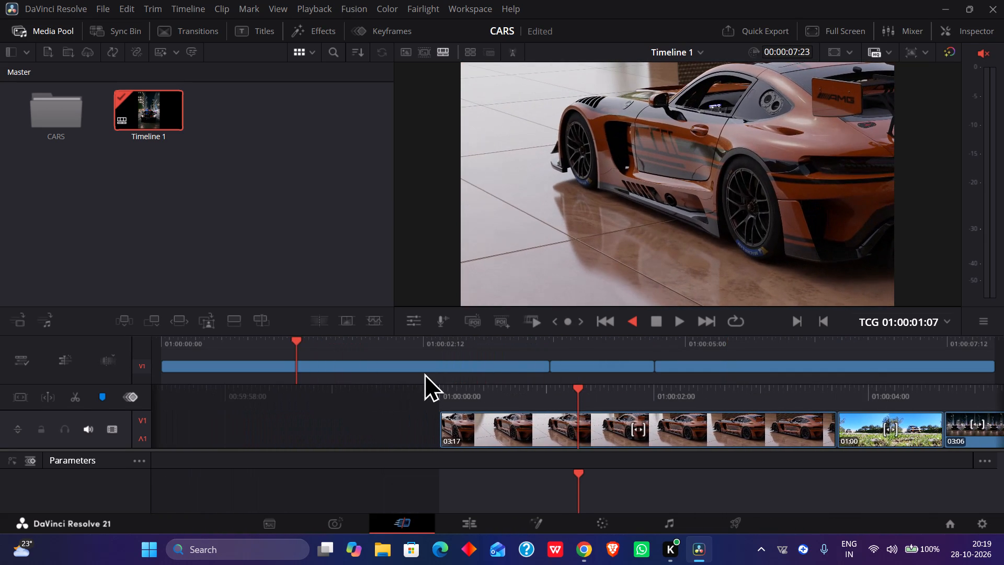
{"action": "key", "text": "space"}
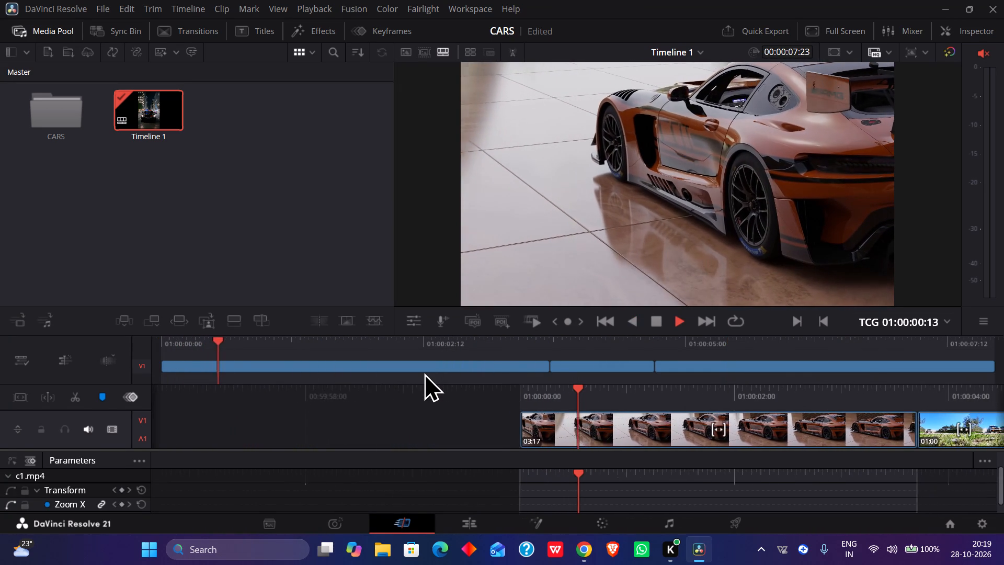
{"action": "key", "text": "space"}
{"action": "type", "text": "j"}
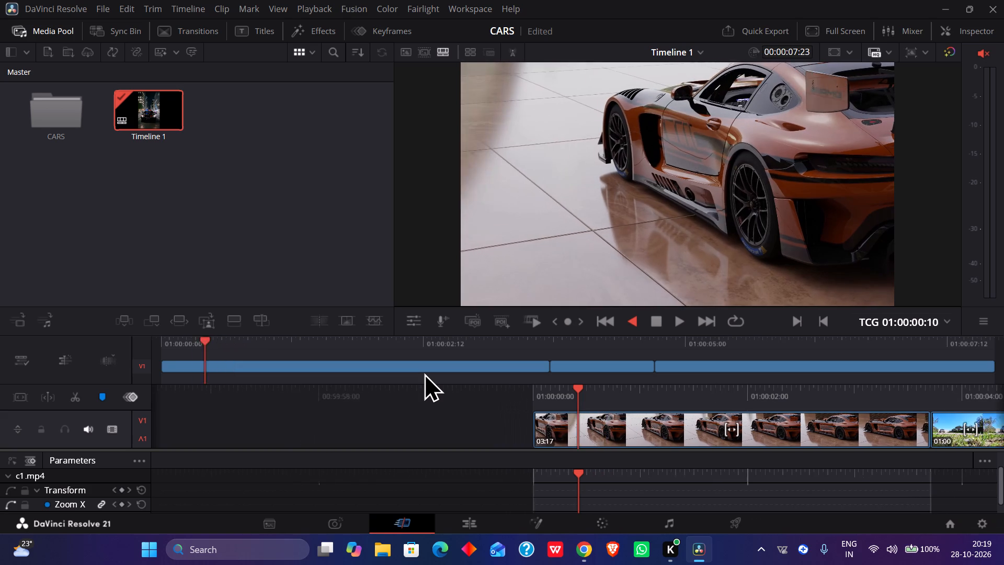
{"action": "key", "text": "space"}
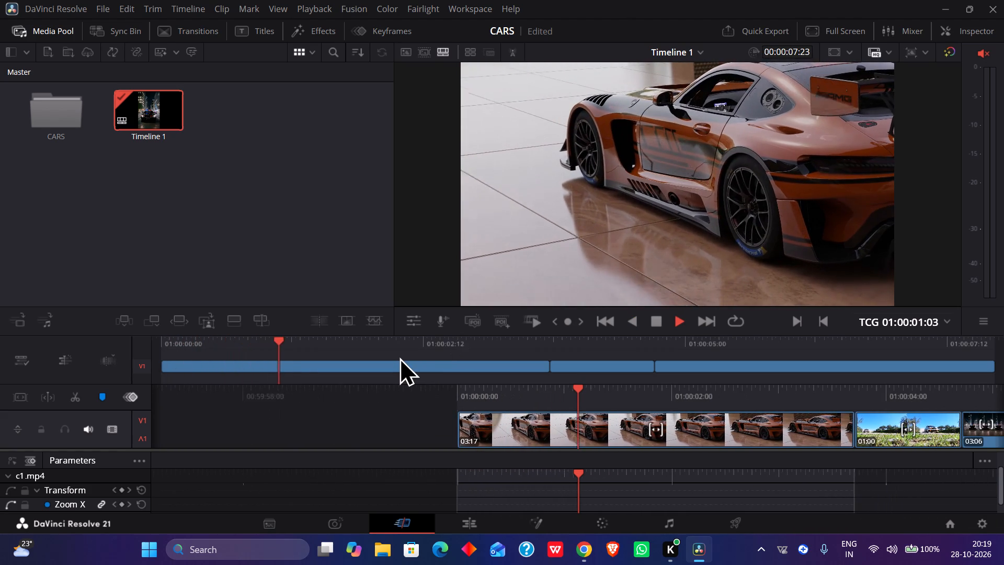
{"action": "key", "text": "space"}
{"action": "key", "text": "j"}
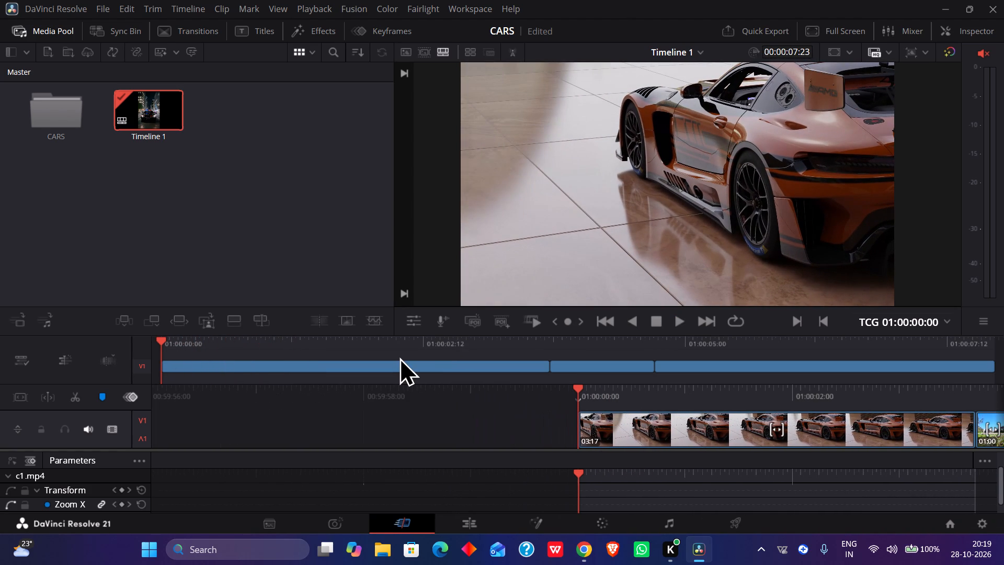
Resize the boundary between the viewer and the timeline to make the viewer slightly taller.
{"action": "scroll", "coordinate": [389, 232], "scroll_direction": "down", "scroll_amount": 2}
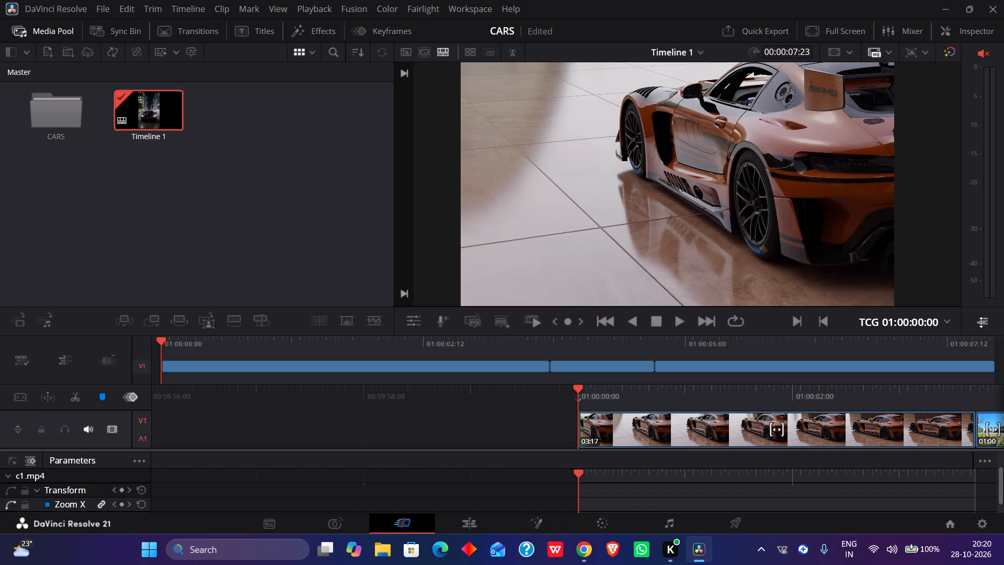
{"action": "left_click_drag", "start_coordinate": [981, 322], "coordinate": [978, 369]}
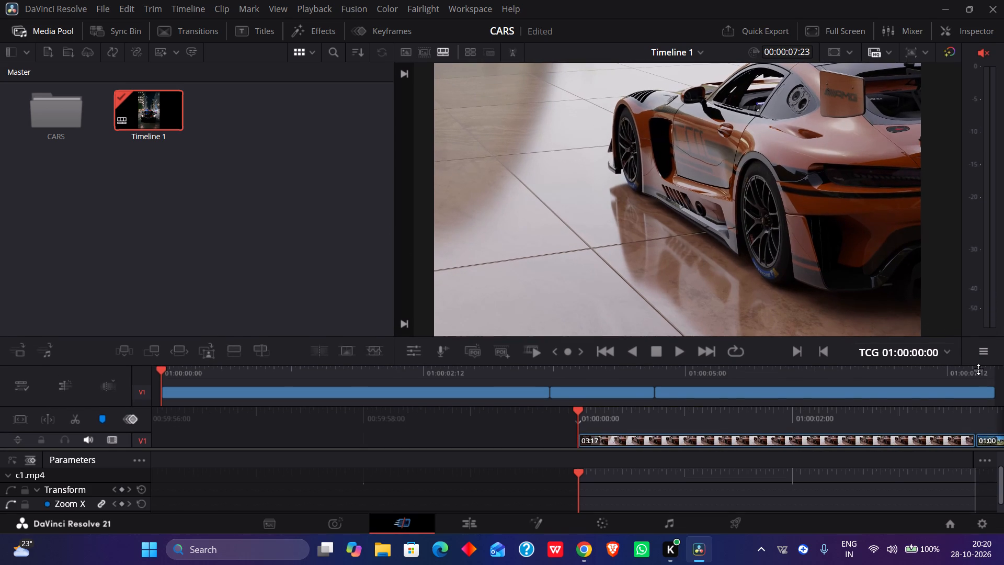
{"action": "left_click_drag", "start_coordinate": [978, 369], "coordinate": [949, 172]}
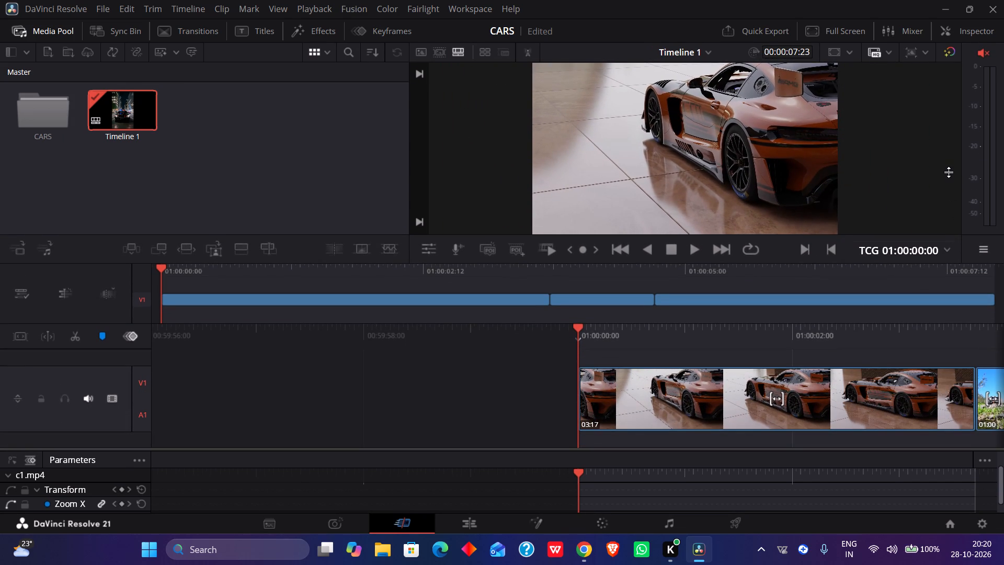
{"action": "left_click_drag", "start_coordinate": [949, 172], "coordinate": [978, 302]}
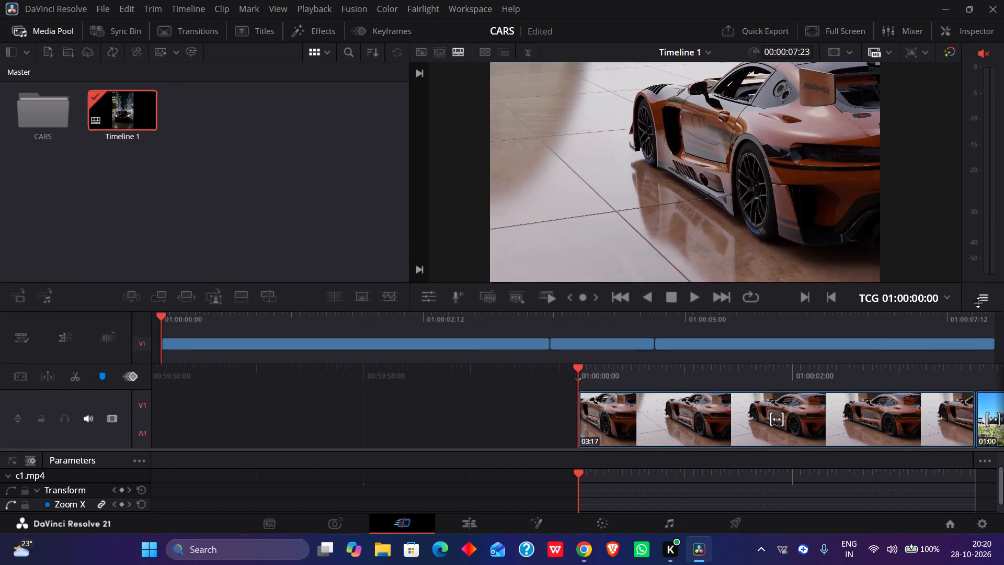
{"action": "left_click_drag", "start_coordinate": [978, 302], "coordinate": [977, 344]}
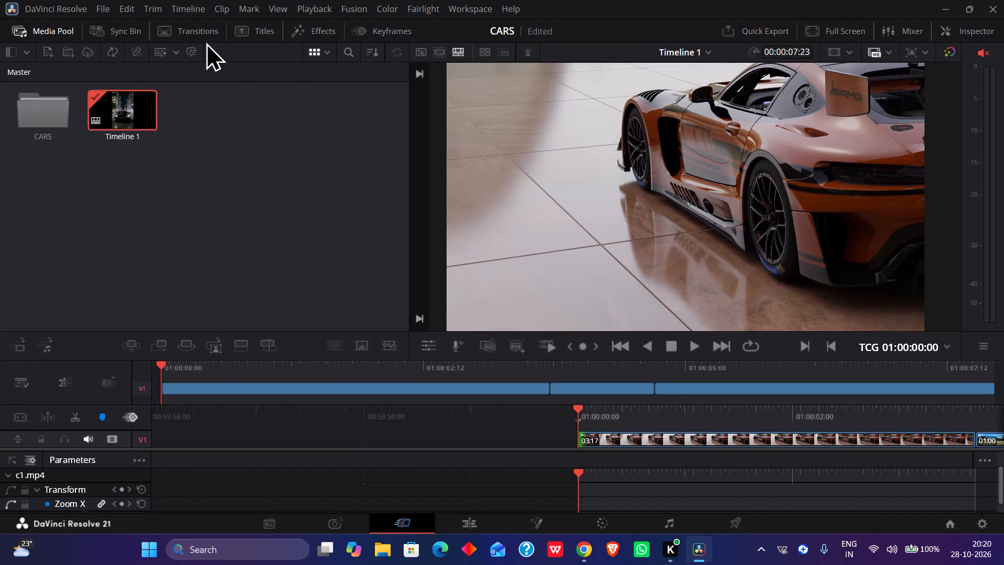
Add an Additive Dissolve transition at the start of the c1 clip, with the playhead near 01:00:00:10.
{"action": "left_click", "coordinate": [207, 33]}
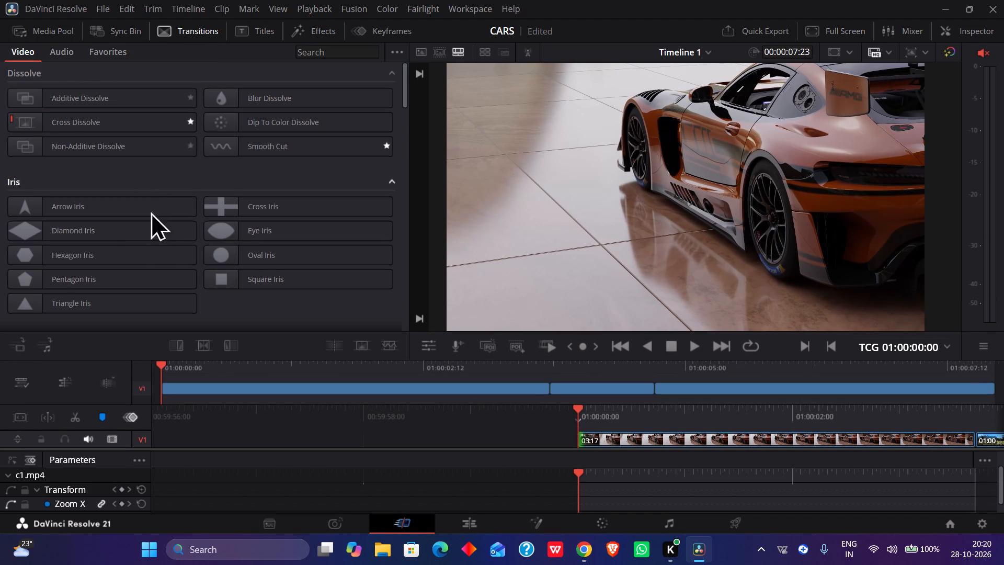
{"action": "left_click_drag", "start_coordinate": [162, 361], "coordinate": [172, 361]}
{"action": "left_click_drag", "start_coordinate": [172, 361], "coordinate": [172, 362]}
{"action": "left_click_drag", "start_coordinate": [163, 366], "coordinate": [189, 366]}
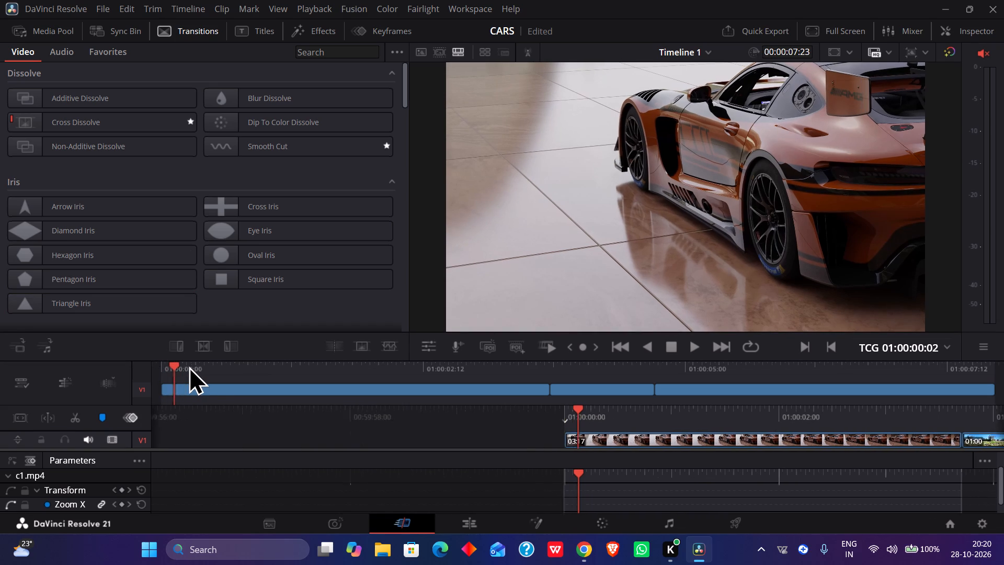
{"action": "left_click_drag", "start_coordinate": [189, 366], "coordinate": [213, 368]}
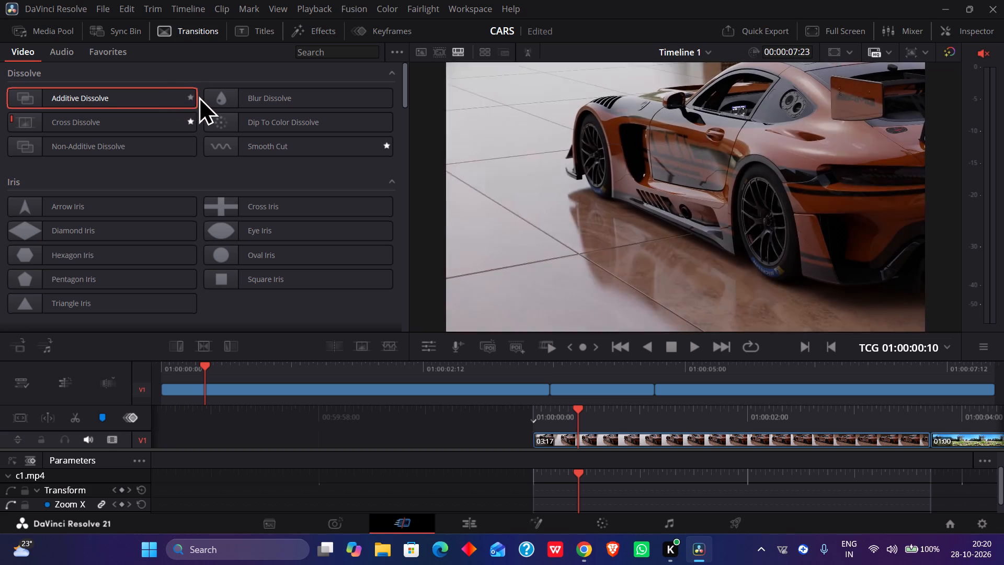
{"action": "double_click", "coordinate": [157, 97]}
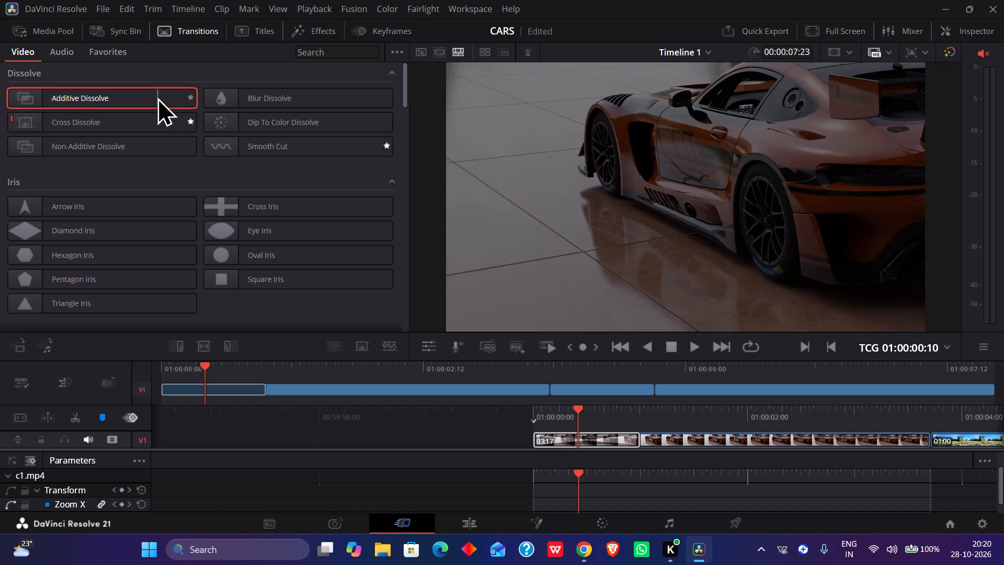
Return the playhead to the timeline start and play the opening of c1 to check the Additive Dissolve, stopping at 01:00:01:18.
{"action": "key", "text": "Left"}
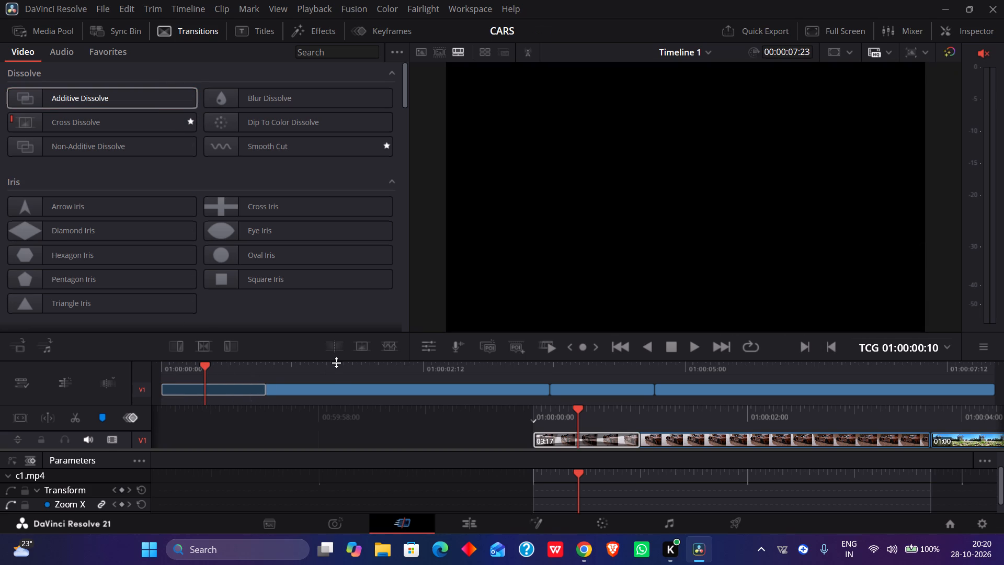
{"action": "key", "text": "Left"}
{"action": "key", "text": "Left"}
{"action": "key", "text": "Left"}
{"action": "key", "text": "Left"}
{"action": "key", "text": "Left"}
{"action": "key", "text": "Left"}
{"action": "key", "text": "Left"}
{"action": "key", "text": "Left"}
{"action": "key", "text": "Left"}
{"action": "key", "text": "Left"}
{"action": "key", "text": "Left"}
{"action": "key", "text": "Left"}
{"action": "key", "text": "Left"}
{"action": "key", "text": "Left"}
{"action": "key", "text": "Left"}
{"action": "key", "text": "Left"}
{"action": "left_click_drag", "start_coordinate": [206, 363], "coordinate": [146, 365]}
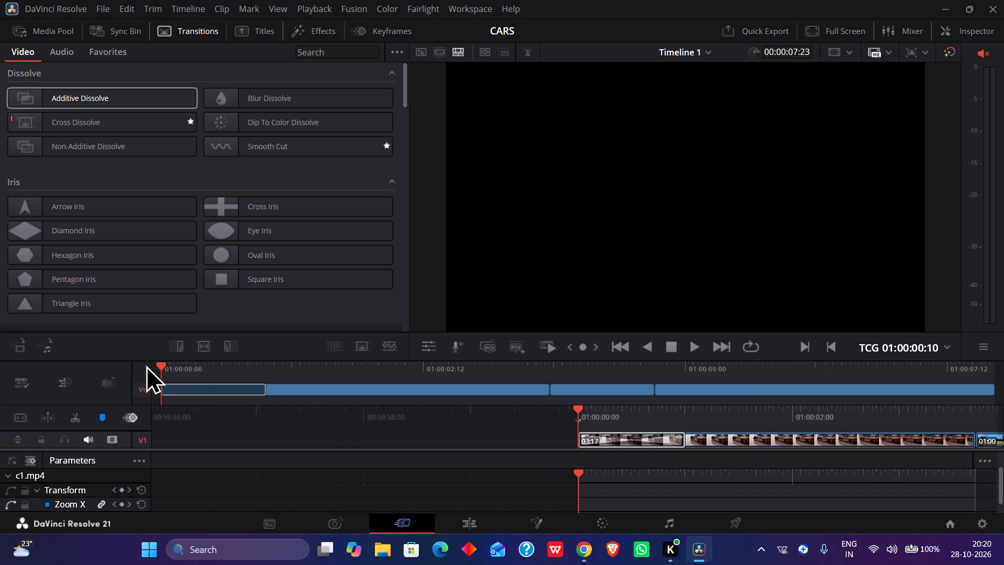
{"action": "key", "text": "l"}
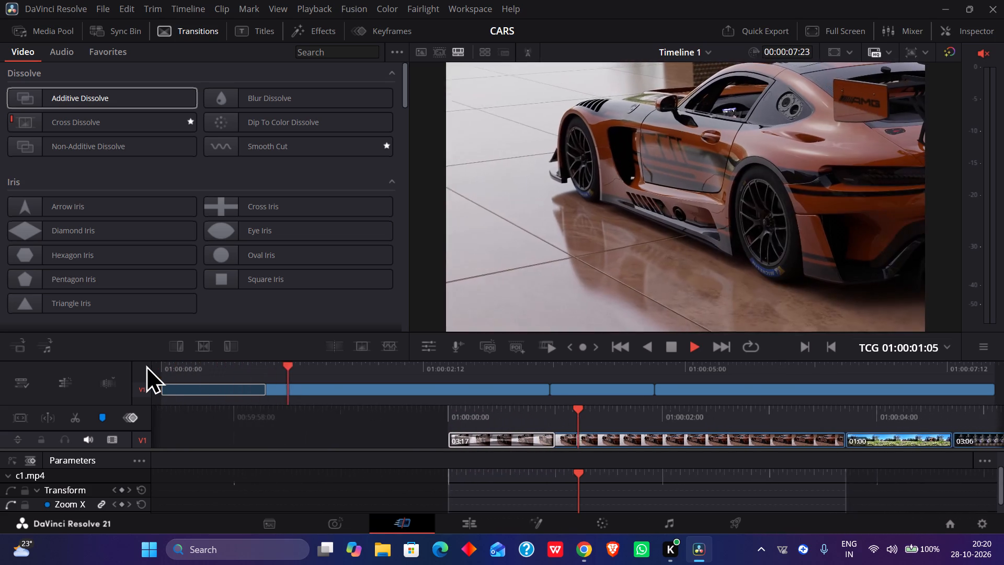
{"action": "key", "text": "space"}
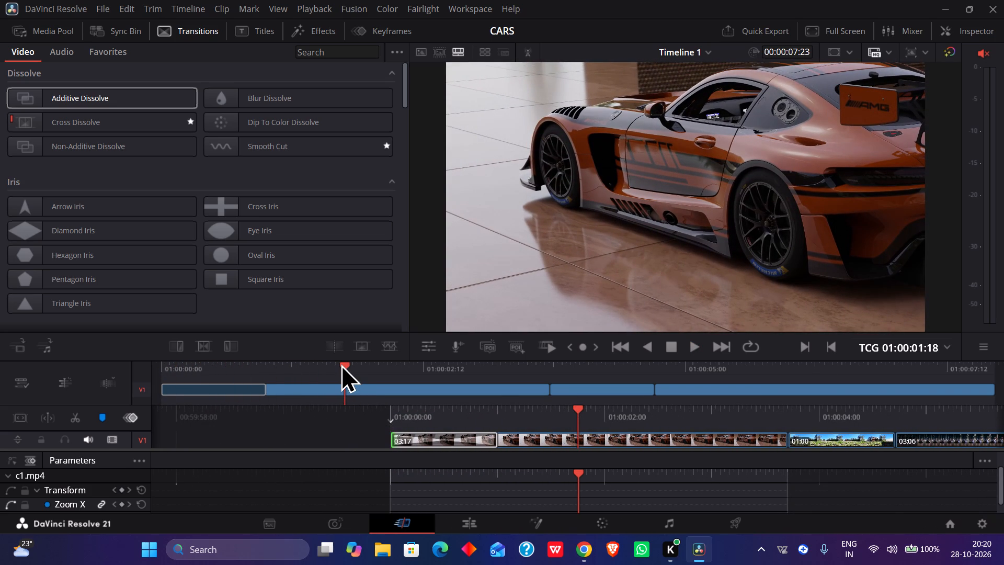
Move the playhead to the cut between c1 and c2 at 01:00:03:17.
{"action": "left_click_drag", "start_coordinate": [341, 364], "coordinate": [544, 379]}
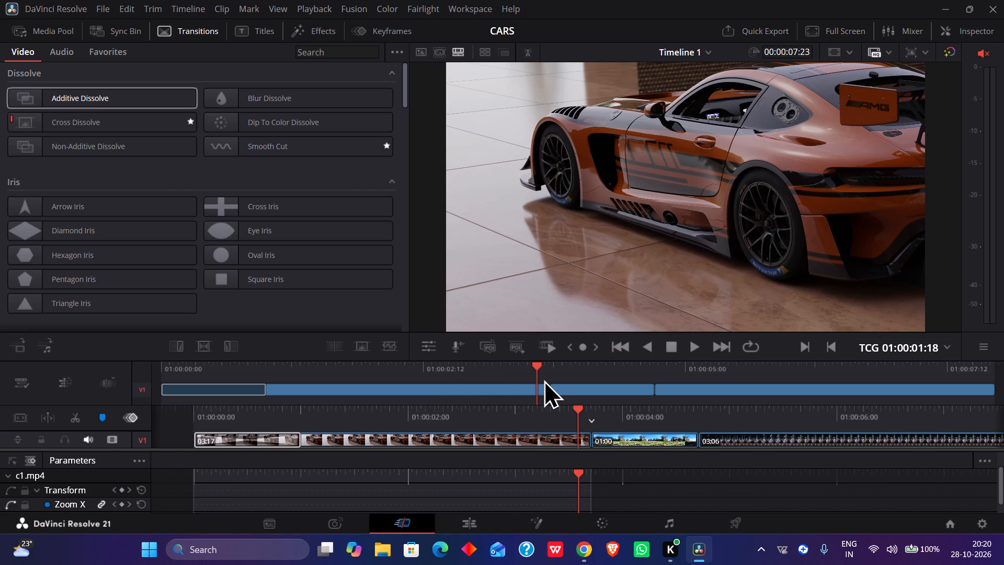
{"action": "left_click_drag", "start_coordinate": [544, 379], "coordinate": [547, 380]}
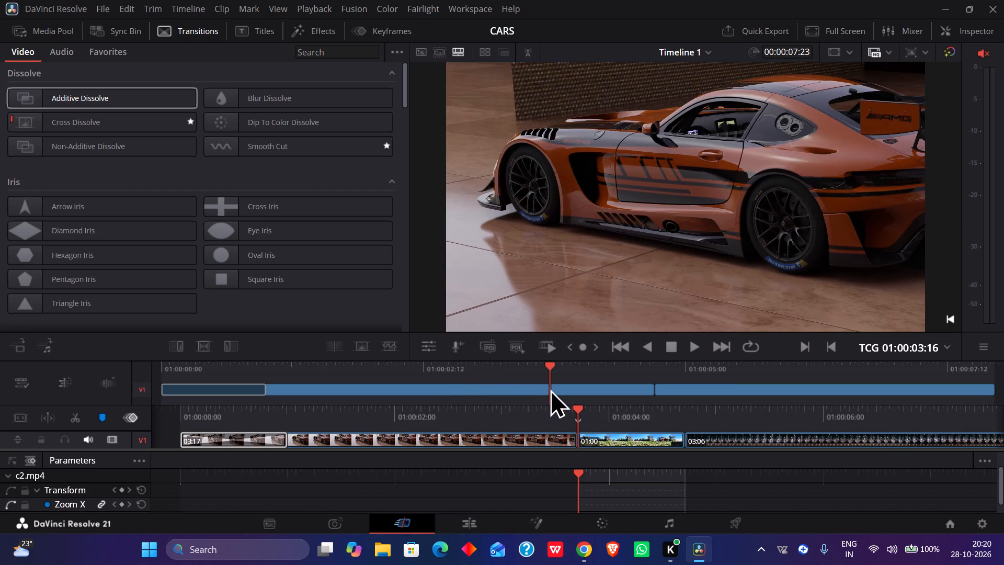
{"action": "double_click", "coordinate": [550, 388]}
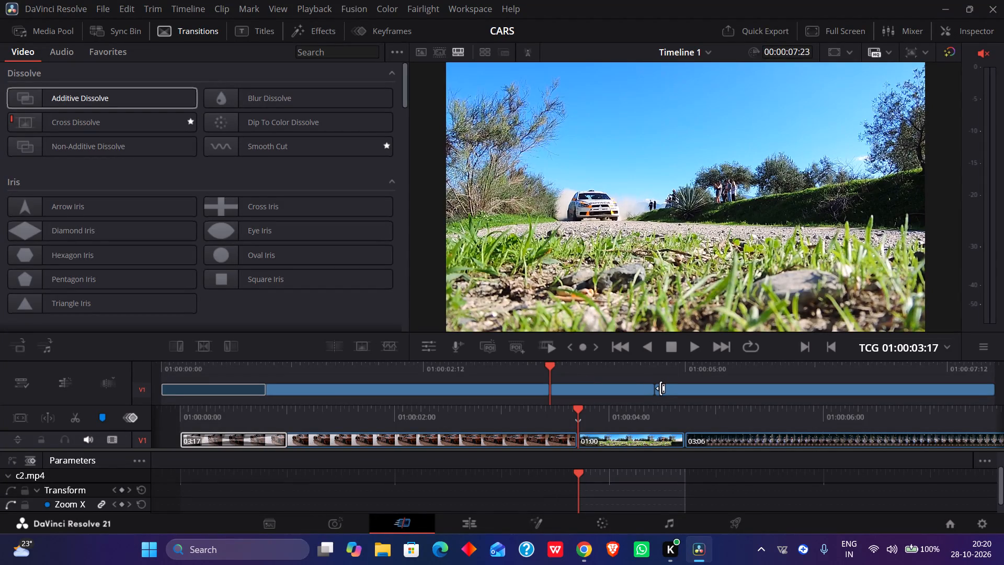
Examine the edit point between c2 and c3 in the trim view, and return to the c2 clip.
{"action": "double_click", "coordinate": [659, 389]}
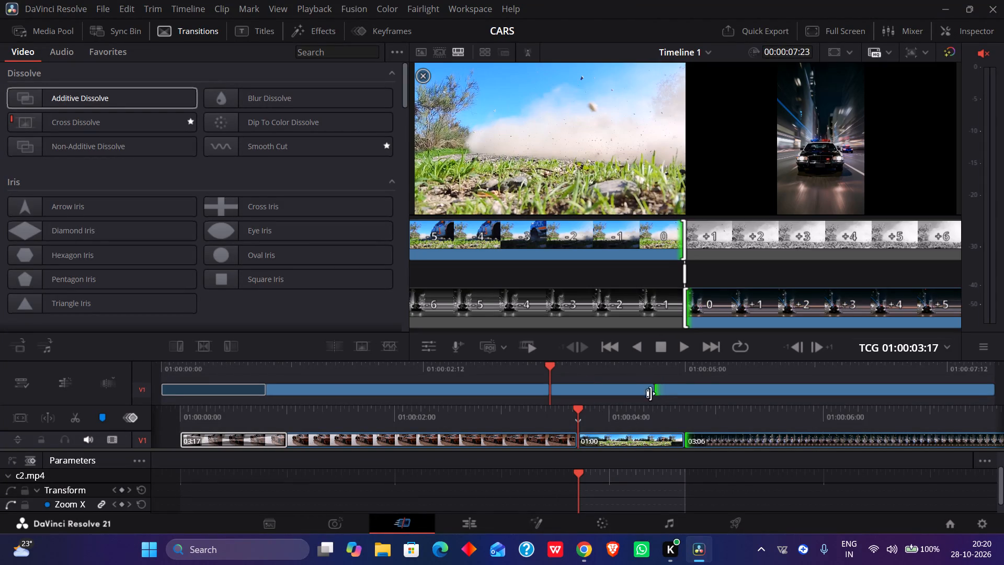
{"action": "double_click", "coordinate": [656, 392]}
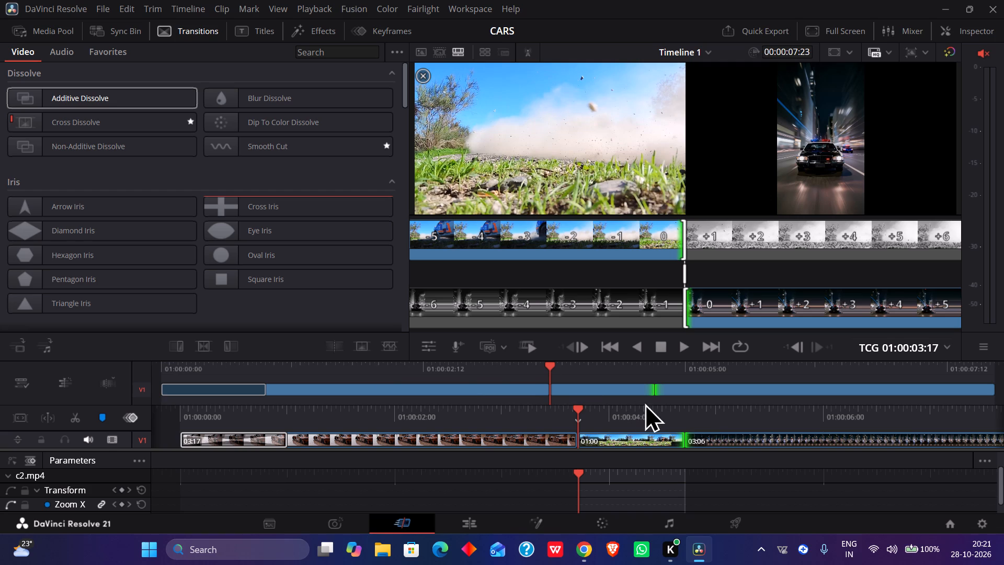
{"action": "left_click", "coordinate": [653, 392]}
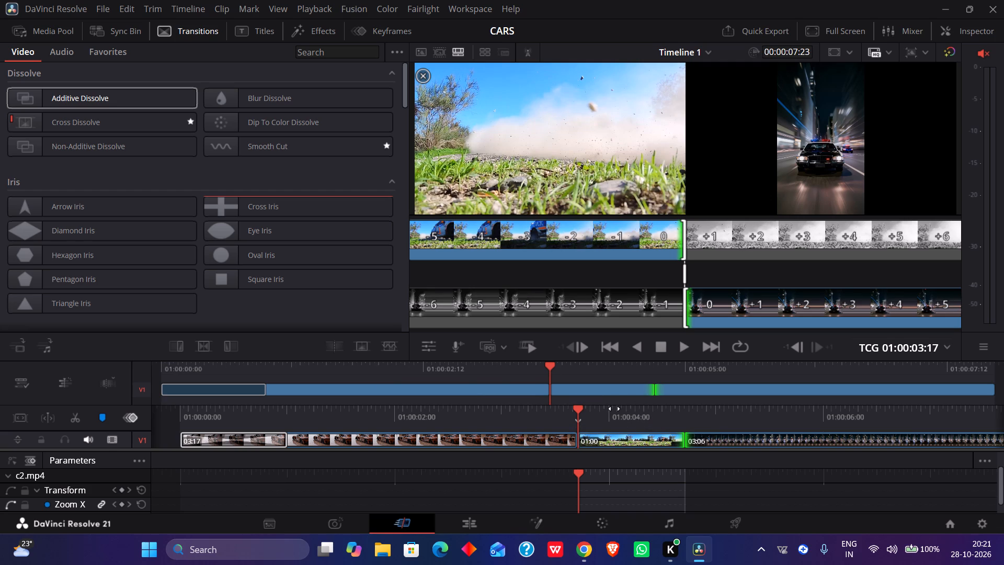
{"action": "left_click", "coordinate": [621, 388]}
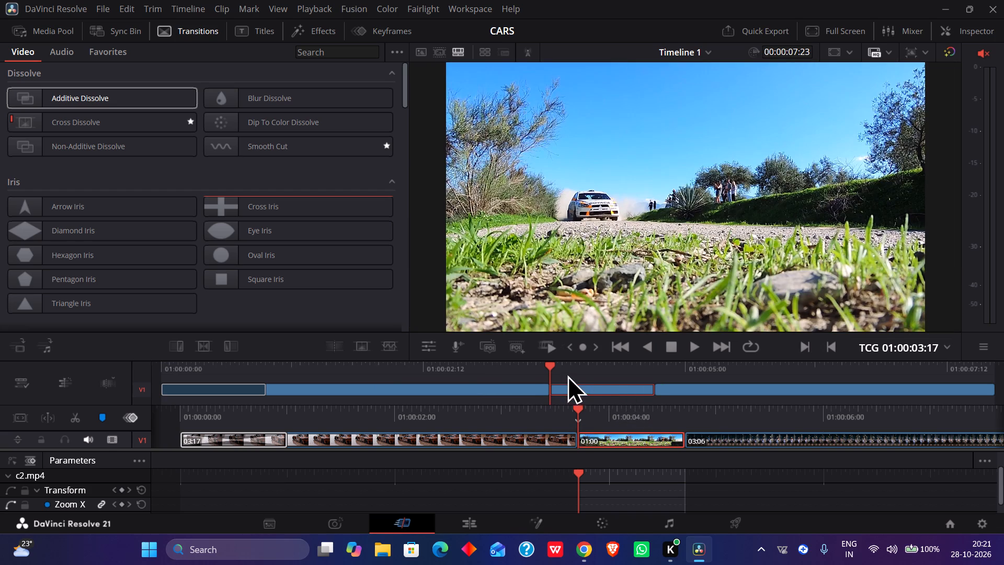
Scrub back and forth across the cut between c1 and c2, and bring the playhead back to 01:00:03:17.
{"action": "left_click", "coordinate": [568, 389]}
{"action": "left_click", "coordinate": [530, 368]}
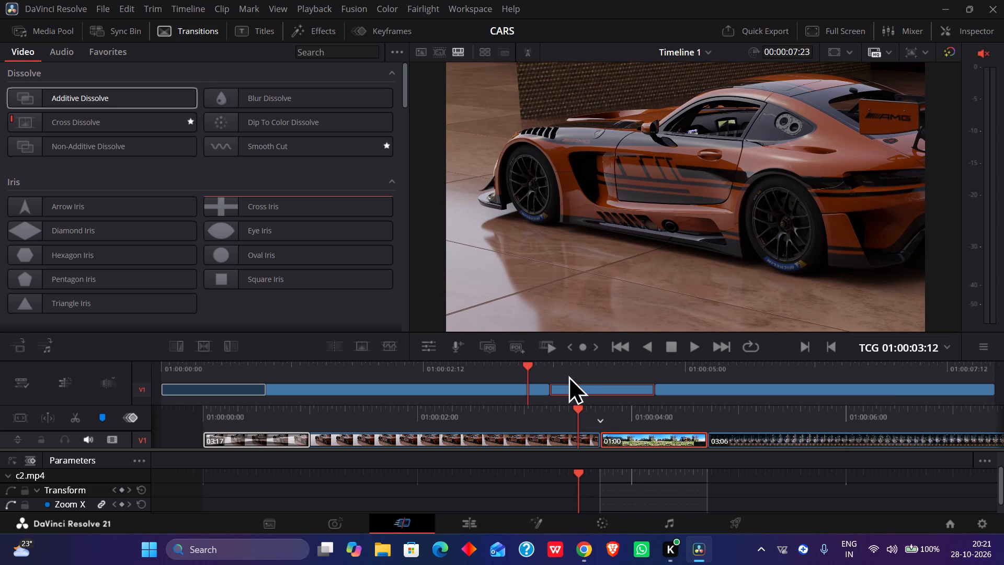
{"action": "left_click", "coordinate": [569, 375]}
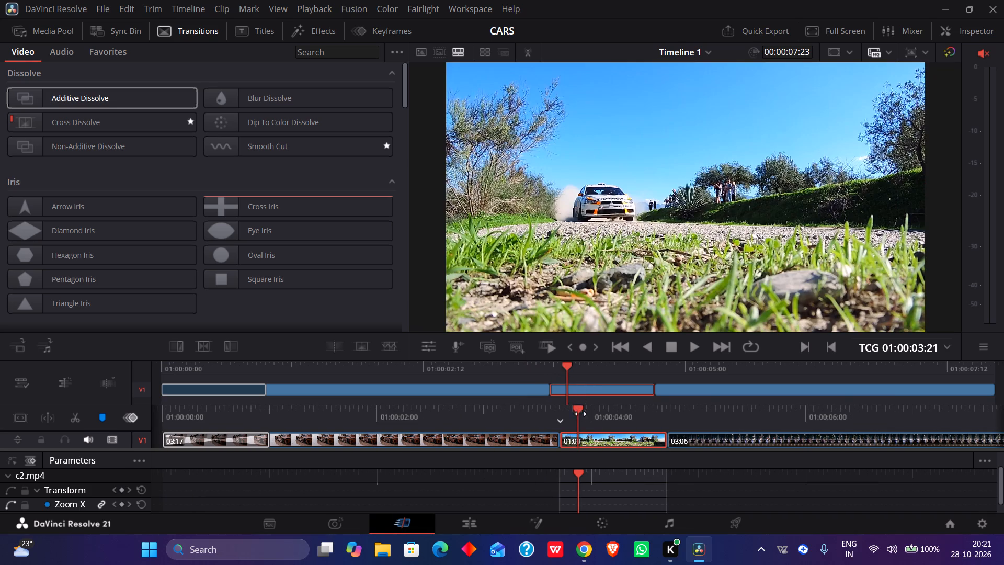
{"action": "left_click", "coordinate": [588, 437]}
{"action": "left_click", "coordinate": [603, 387]}
{"action": "left_click_drag", "start_coordinate": [566, 365], "coordinate": [566, 381]}
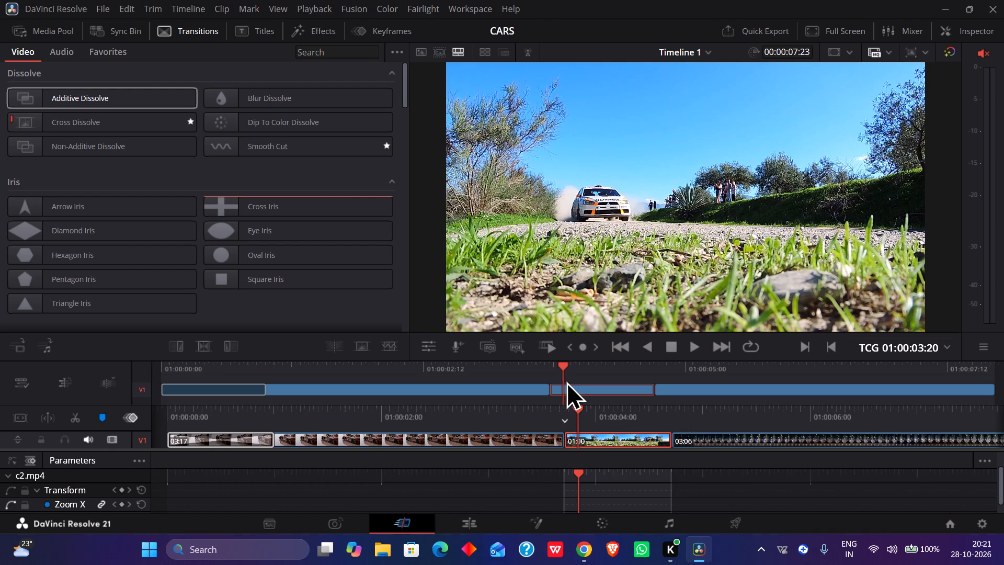
{"action": "left_click_drag", "start_coordinate": [566, 381], "coordinate": [528, 402]}
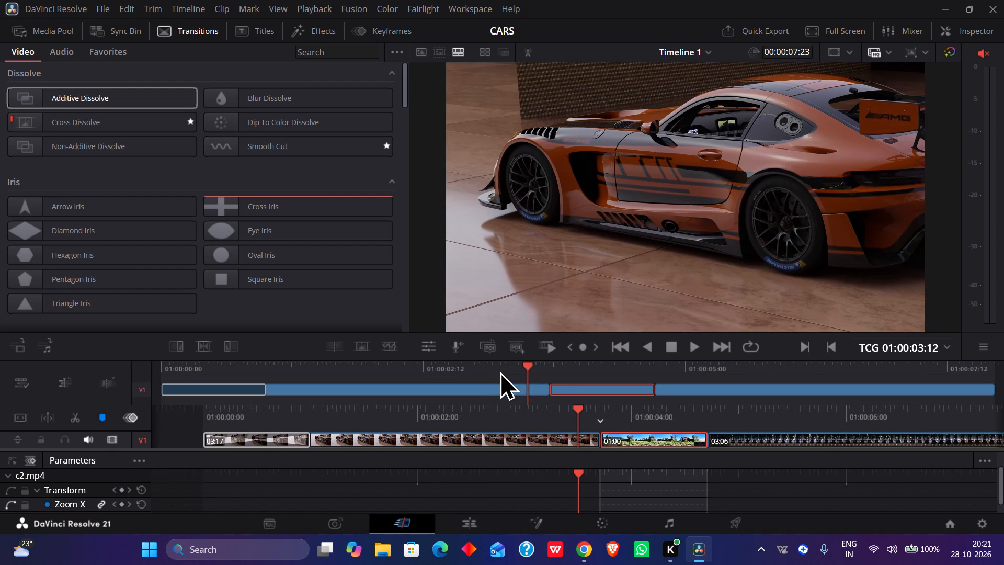
{"action": "left_click", "coordinate": [500, 371]}
{"action": "left_click_drag", "start_coordinate": [497, 368], "coordinate": [500, 368]}
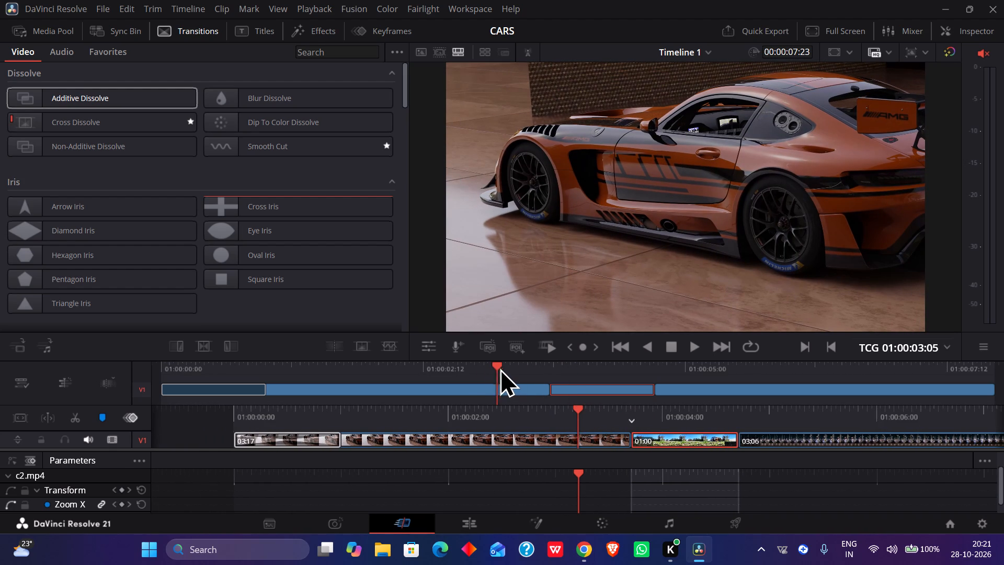
{"action": "left_click_drag", "start_coordinate": [500, 368], "coordinate": [553, 375]}
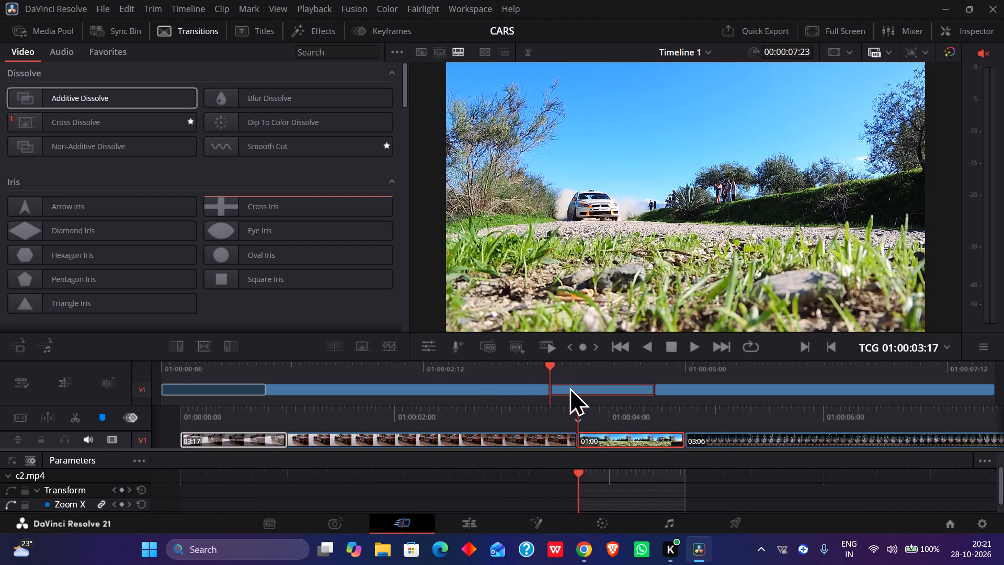
{"action": "double_click", "coordinate": [569, 387]}
{"action": "double_click", "coordinate": [569, 387]}
Trim the start of c3 so the clip lasts 02:23, and delete the gap left between c2 and c3.
{"action": "double_click", "coordinate": [675, 385]}
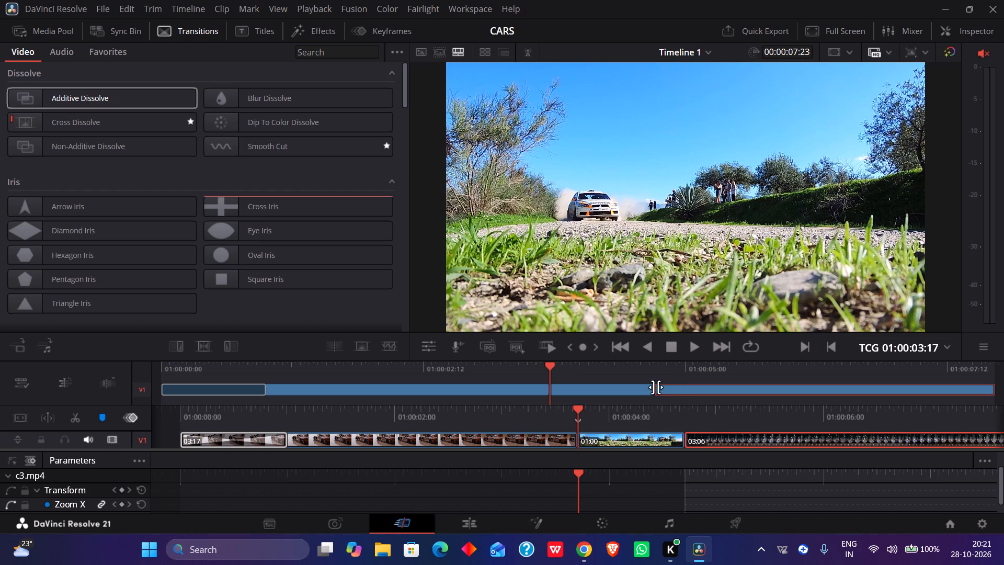
{"action": "left_click_drag", "start_coordinate": [659, 392], "coordinate": [663, 392]}
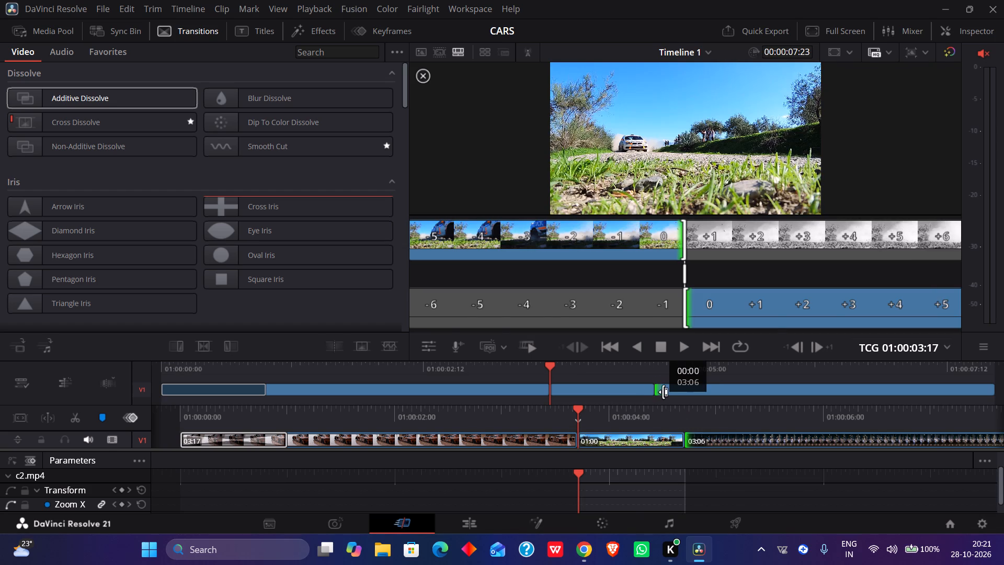
{"action": "left_click_drag", "start_coordinate": [663, 392], "coordinate": [690, 389]}
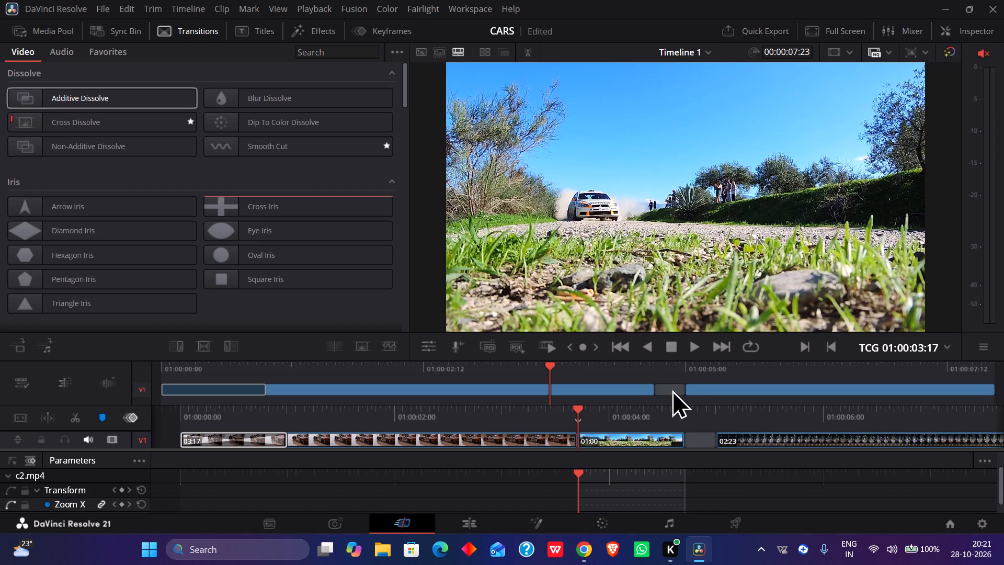
{"action": "left_click", "coordinate": [672, 389]}
{"action": "key", "text": "BackSpace"}
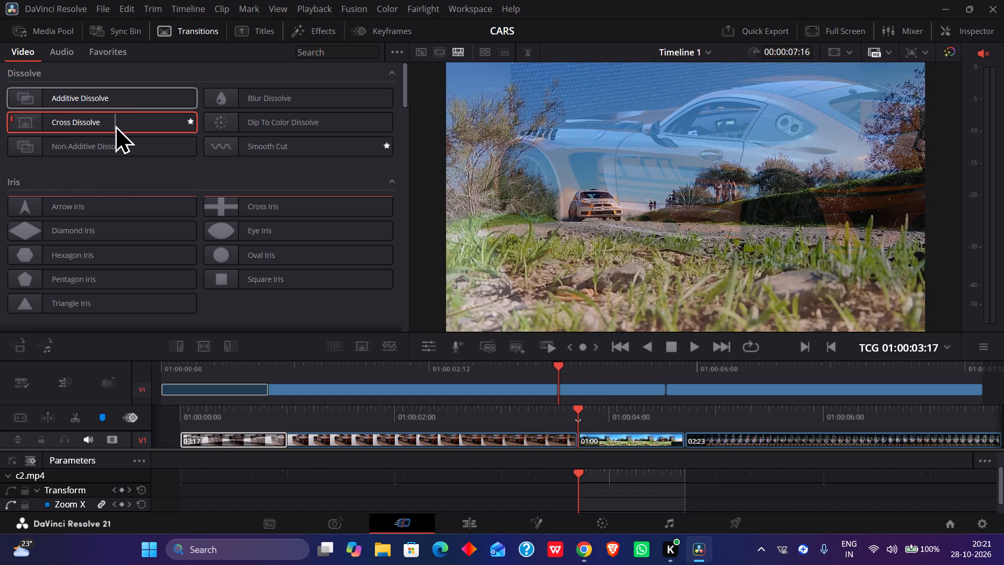
Add a Cross Dissolve transition at the cut between c1 and c2.
{"action": "double_click", "coordinate": [96, 126]}
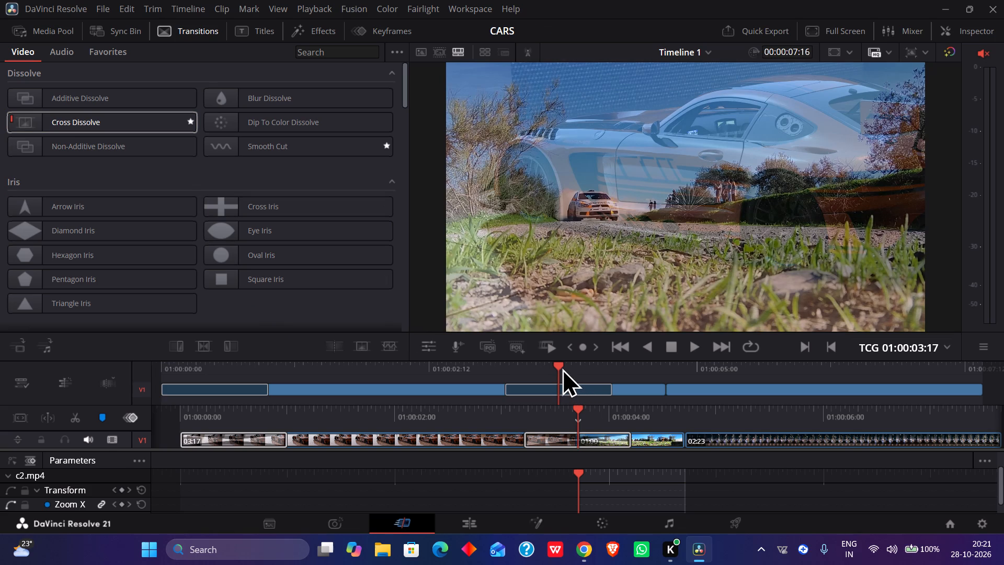
Play the timeline from the start to check both dissolves, stopping inside c3 at 01:00:05:18.
{"action": "left_click_drag", "start_coordinate": [559, 364], "coordinate": [284, 367]}
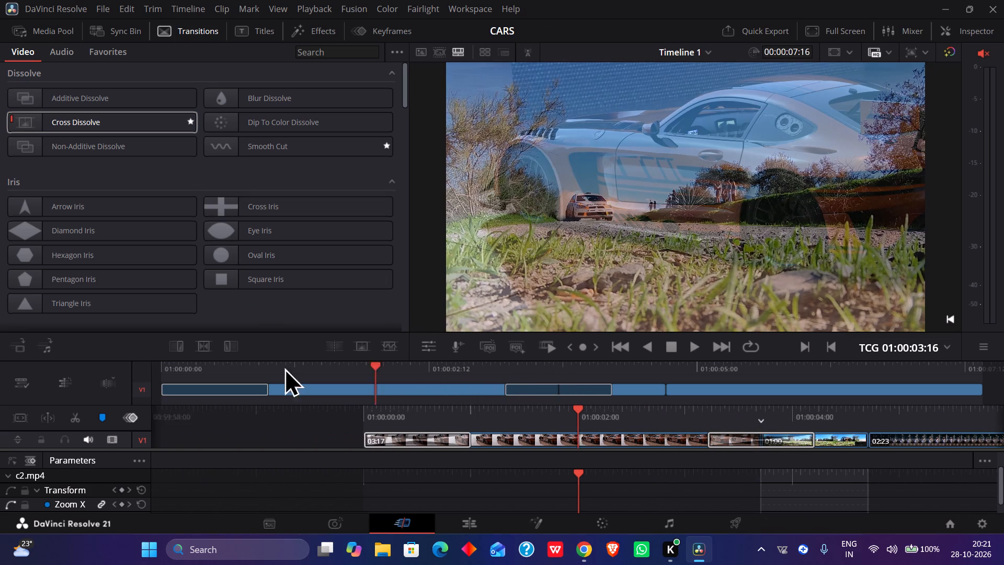
{"action": "left_click_drag", "start_coordinate": [284, 367], "coordinate": [115, 350]}
{"action": "key", "text": "l"}
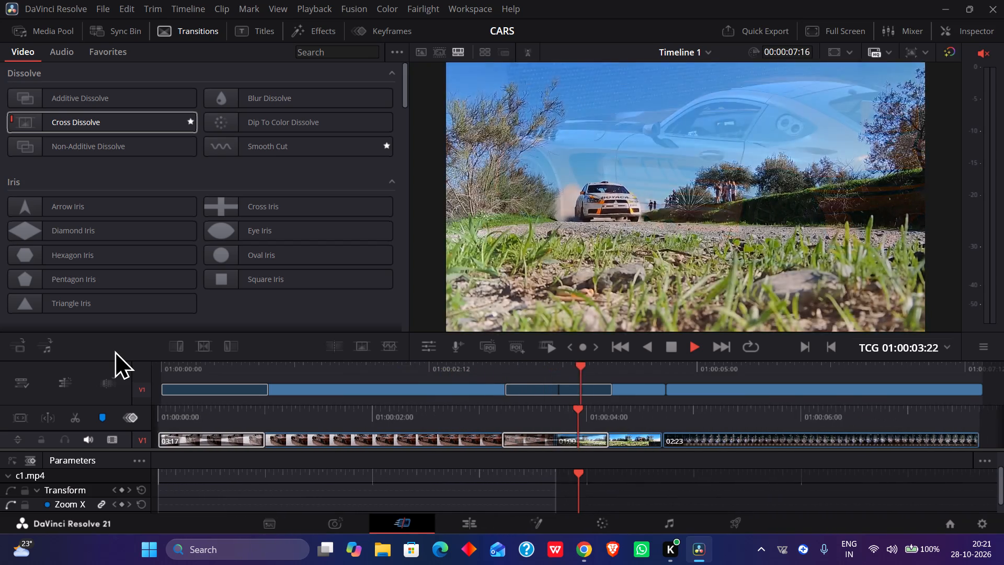
{"action": "key", "text": "space"}
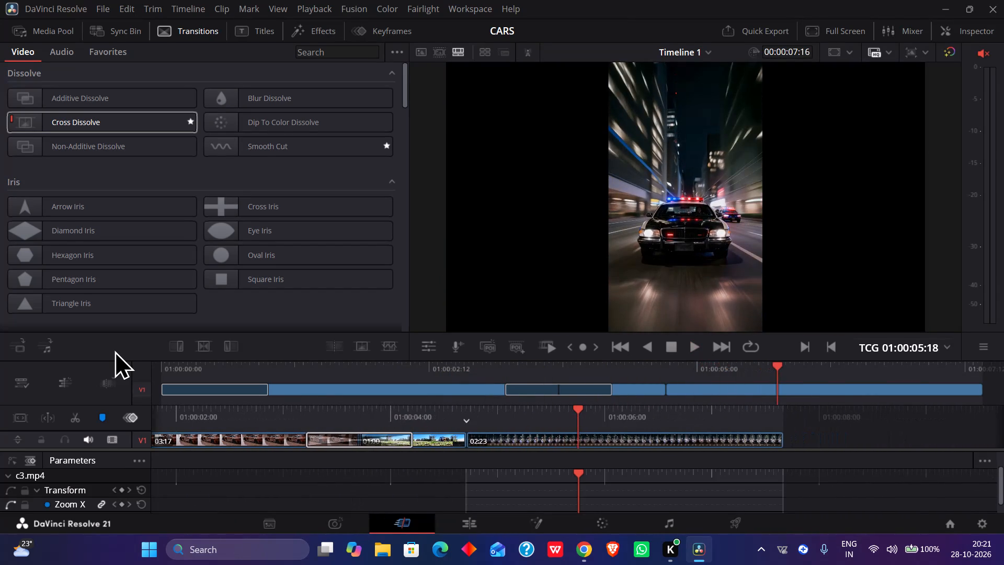
Add a Glitch transition at the cut between c2 and c3, with the playhead parked on the cut at 01:00:04:17.
{"action": "left_click", "coordinate": [666, 389]}
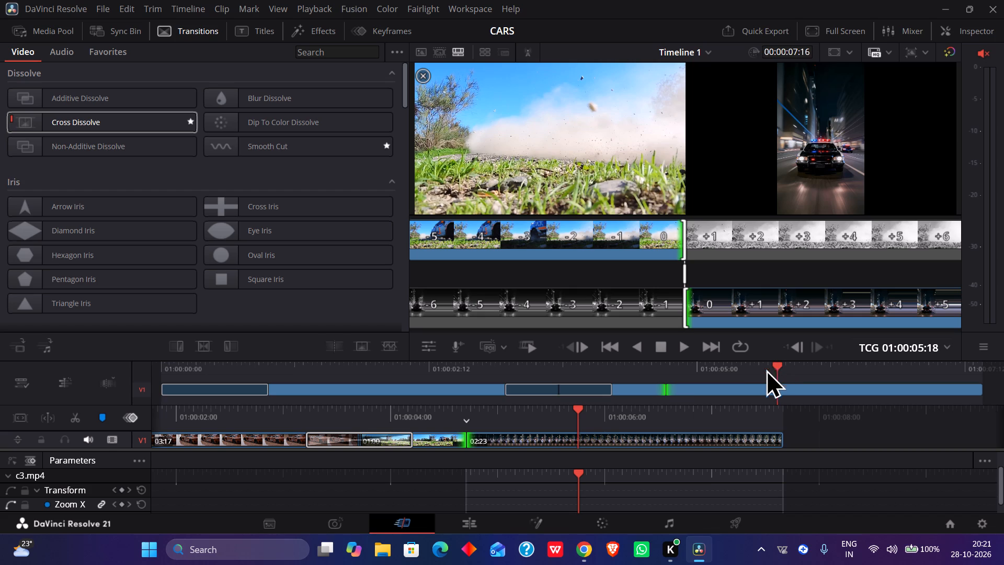
{"action": "left_click", "coordinate": [467, 424]}
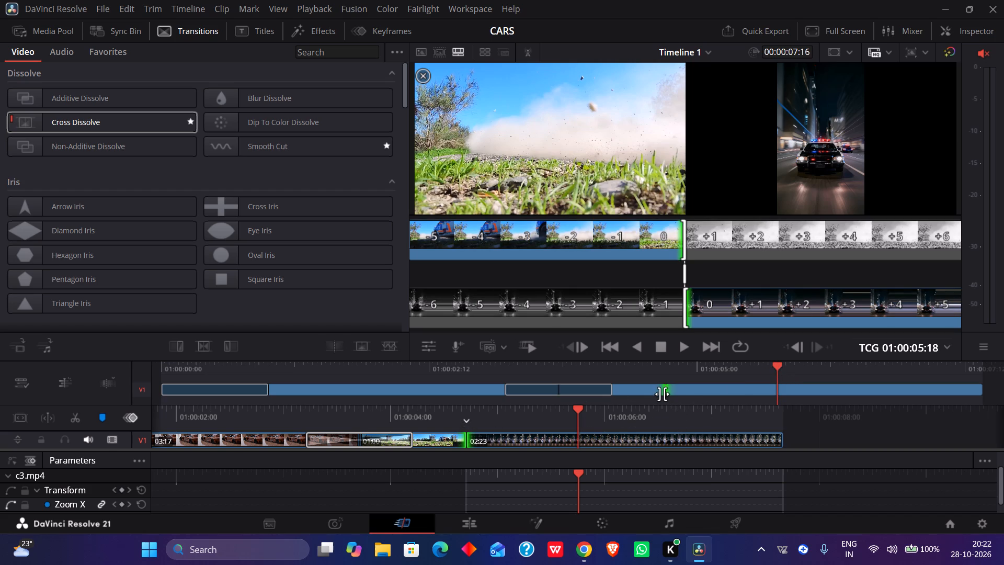
{"action": "left_click", "coordinate": [667, 394]}
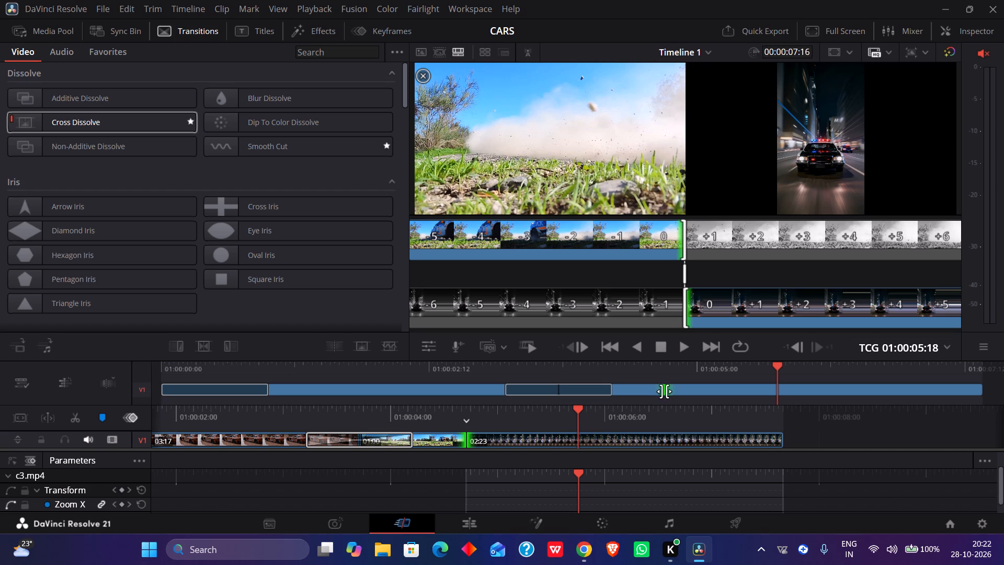
{"action": "double_click", "coordinate": [666, 390]}
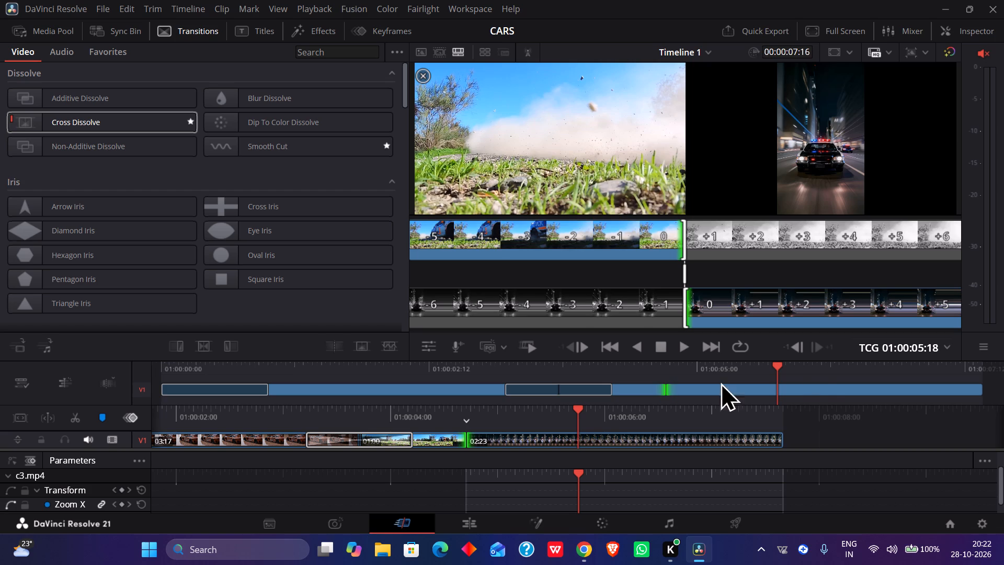
{"action": "left_click_drag", "start_coordinate": [777, 363], "coordinate": [761, 363]}
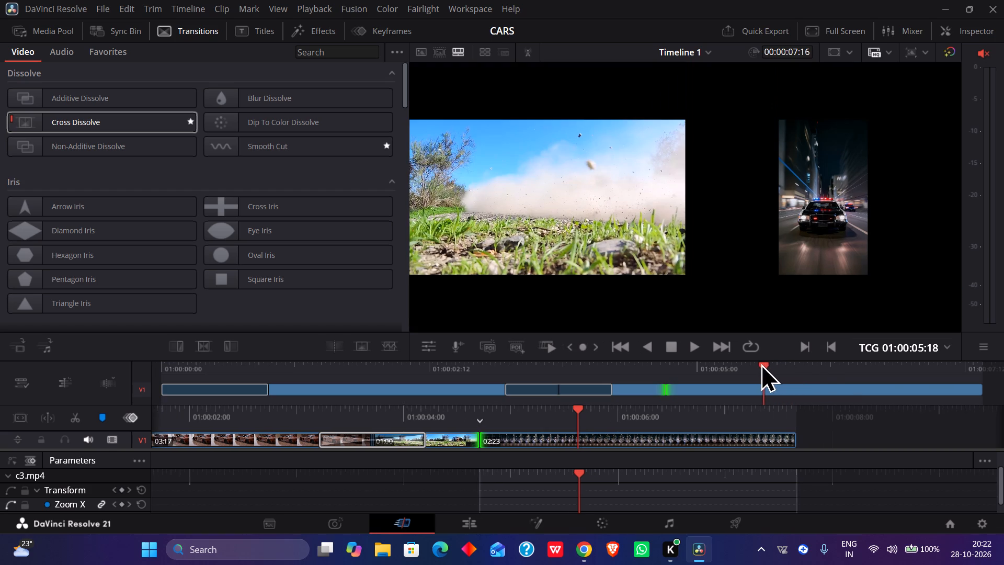
{"action": "left_click_drag", "start_coordinate": [761, 363], "coordinate": [667, 376]}
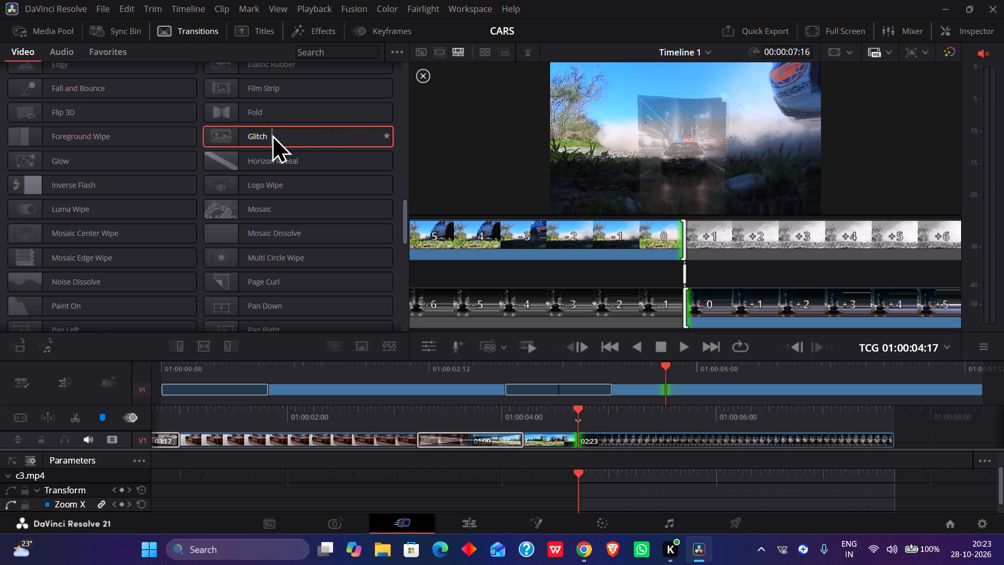
{"action": "double_click", "coordinate": [272, 134]}
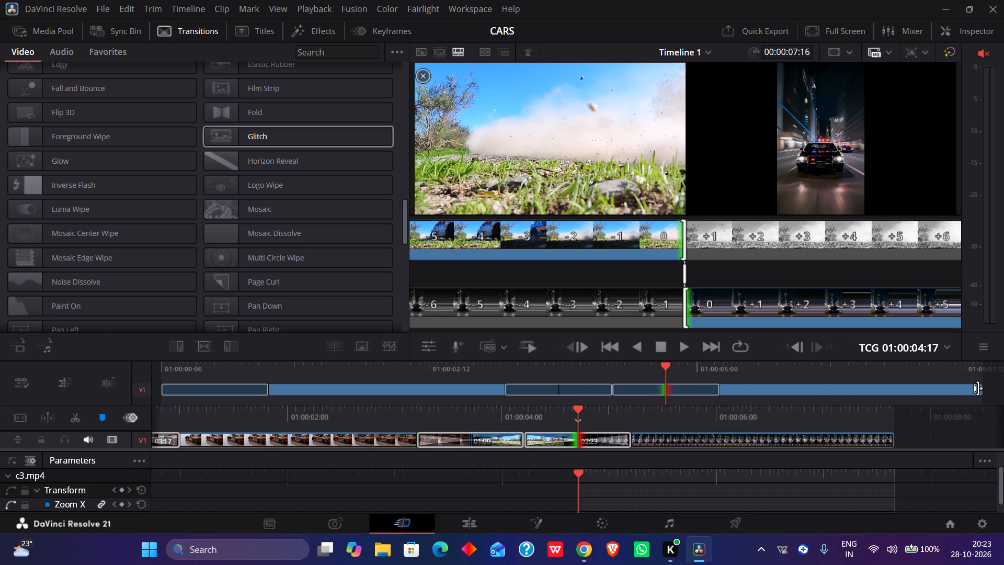
Trim the end of c3 so the clip lasts 02:17 and the timeline runs 00:00:07:10.
{"action": "left_click_drag", "start_coordinate": [978, 388], "coordinate": [903, 409]}
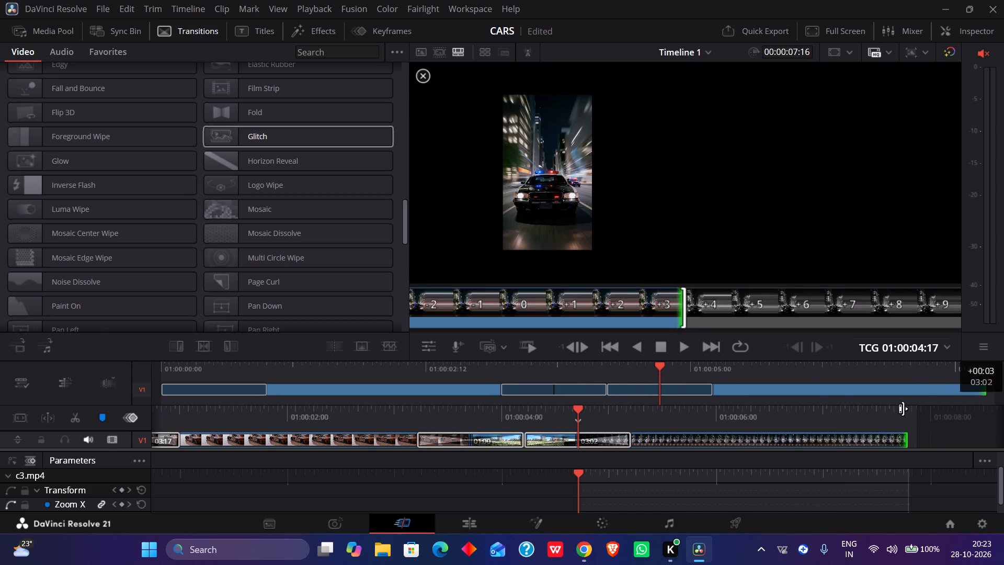
{"action": "left_click_drag", "start_coordinate": [903, 409], "coordinate": [839, 421]}
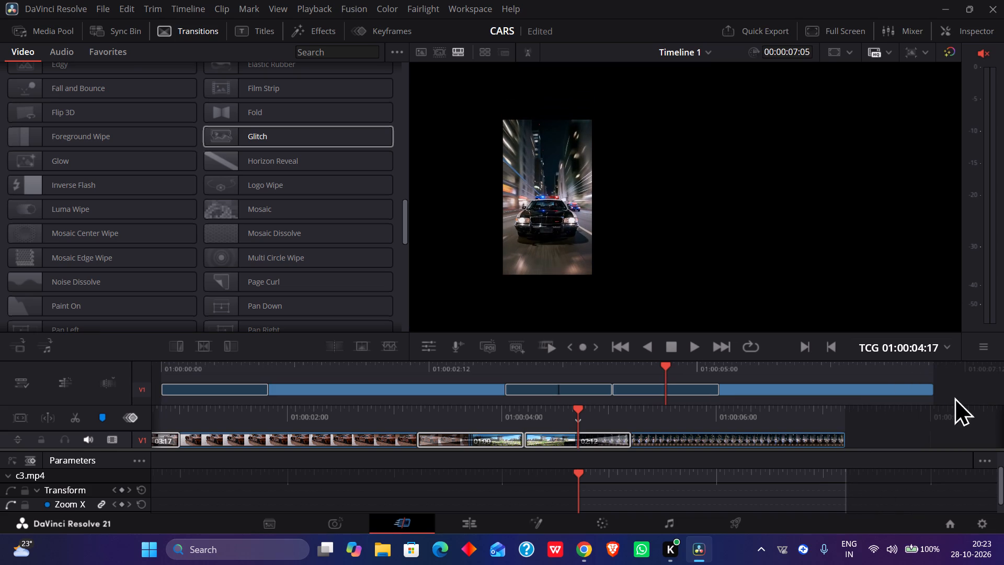
{"action": "double_click", "coordinate": [975, 393]}
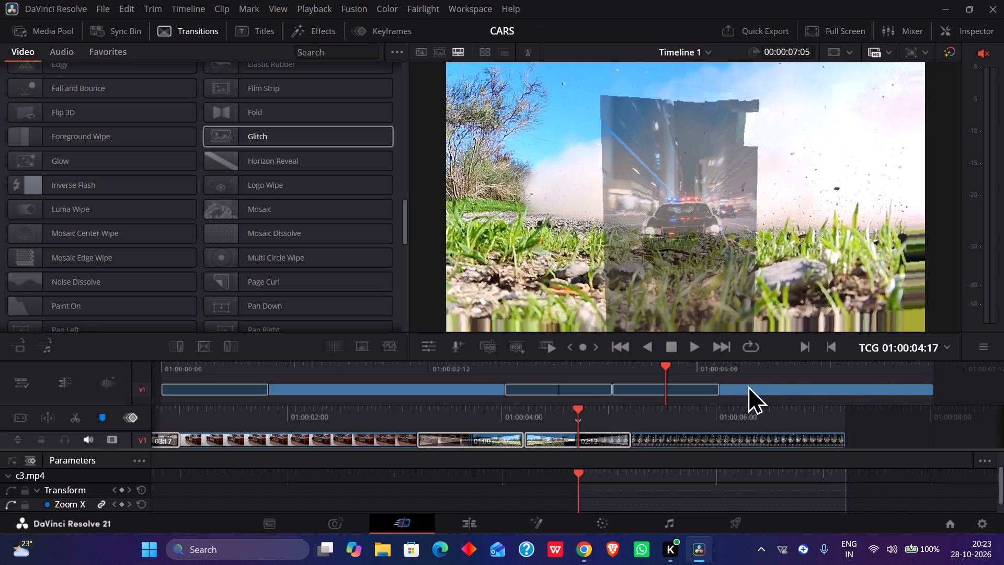
{"action": "left_click", "coordinate": [897, 385]}
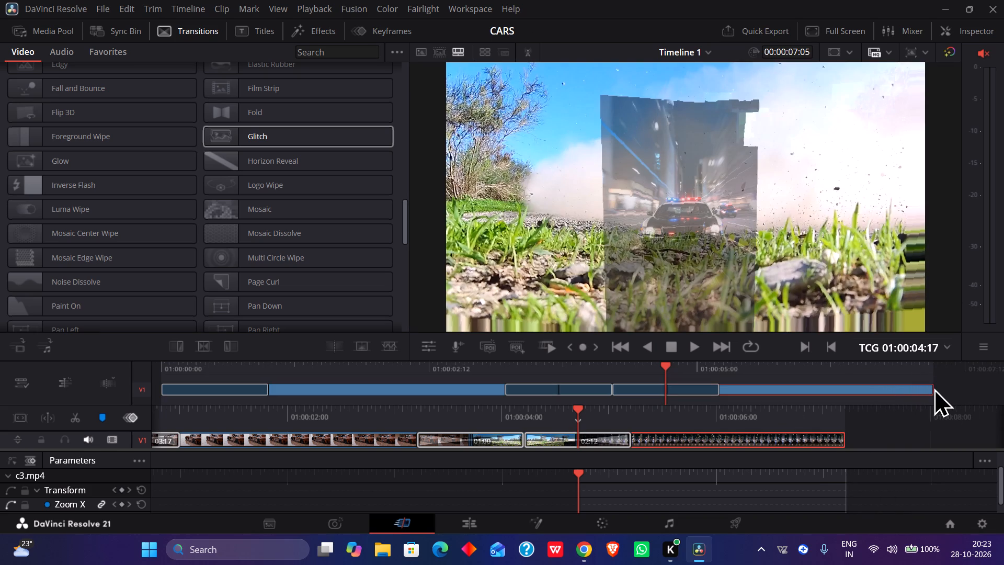
{"action": "left_click_drag", "start_coordinate": [933, 388], "coordinate": [956, 386]}
{"action": "left_click_drag", "start_coordinate": [880, 397], "coordinate": [831, 398]}
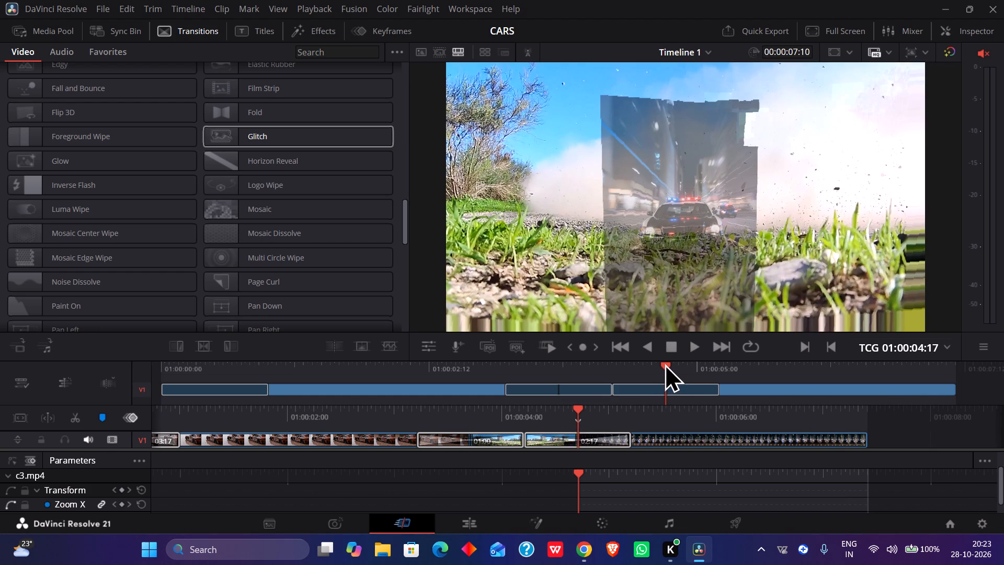
Play the whole timeline from the start to check the transitions, run it backwards to the beginning, and start playback again.
{"action": "left_click_drag", "start_coordinate": [665, 364], "coordinate": [81, 403]}
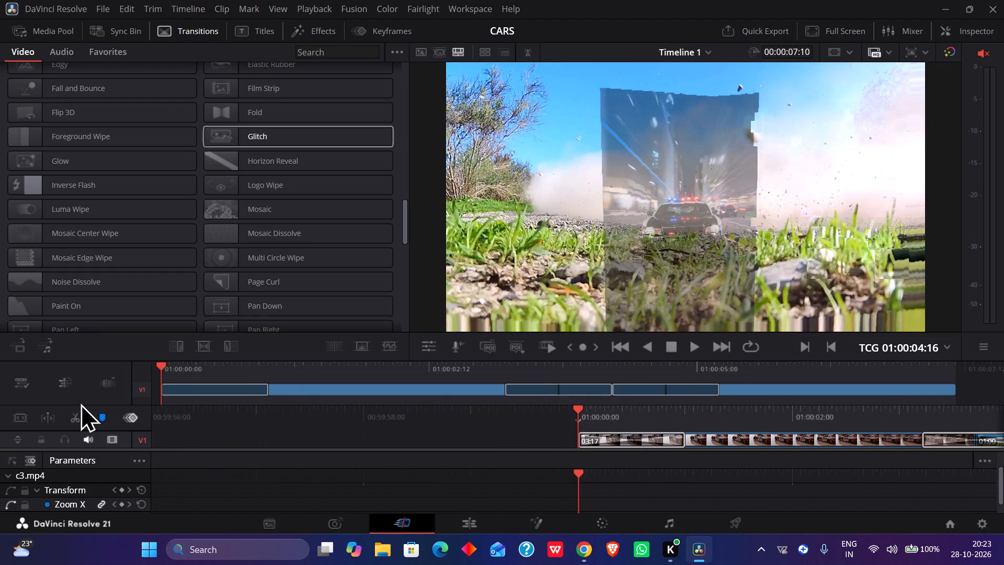
{"action": "key", "text": "l"}
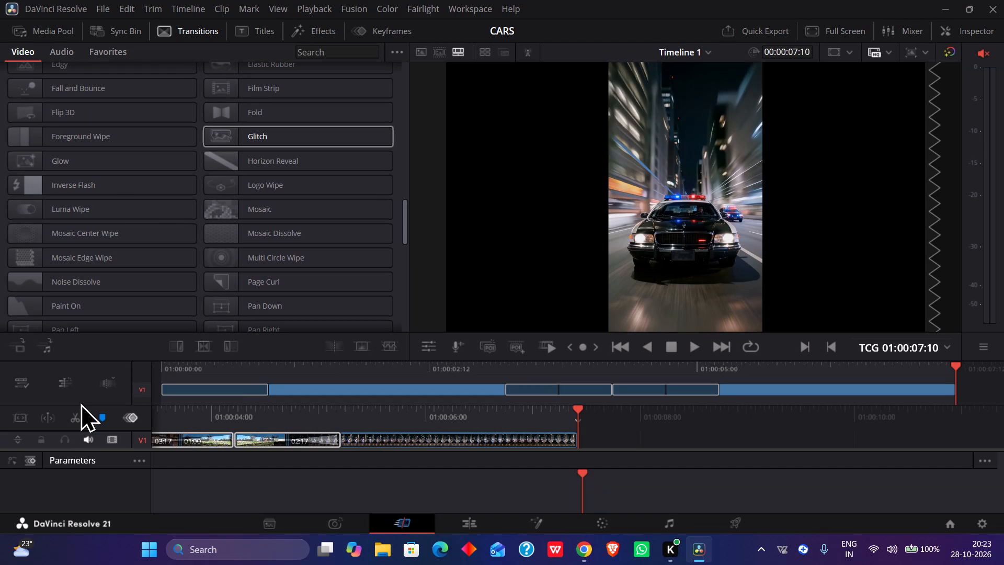
{"action": "key", "text": "Left"}
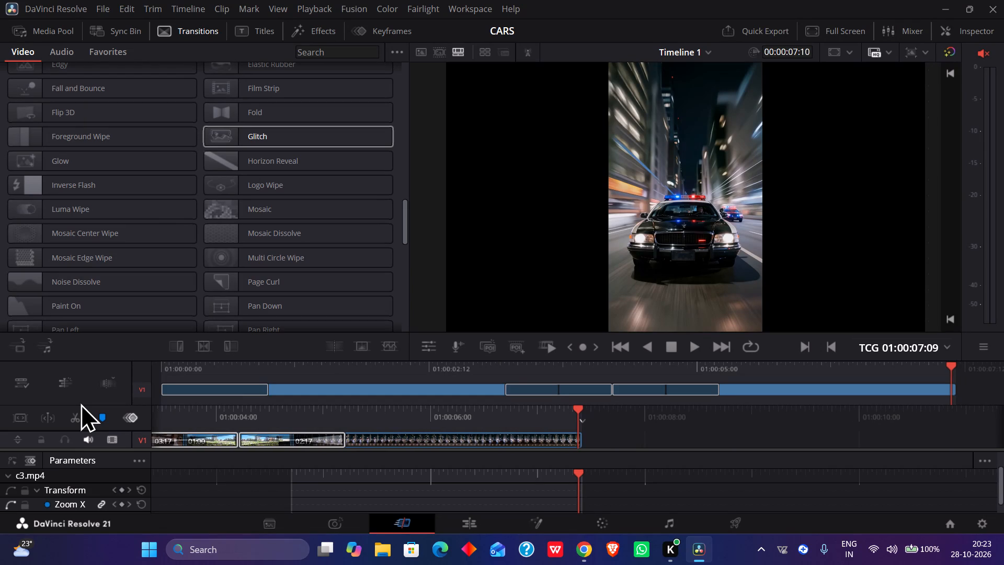
{"action": "key", "text": "j"}
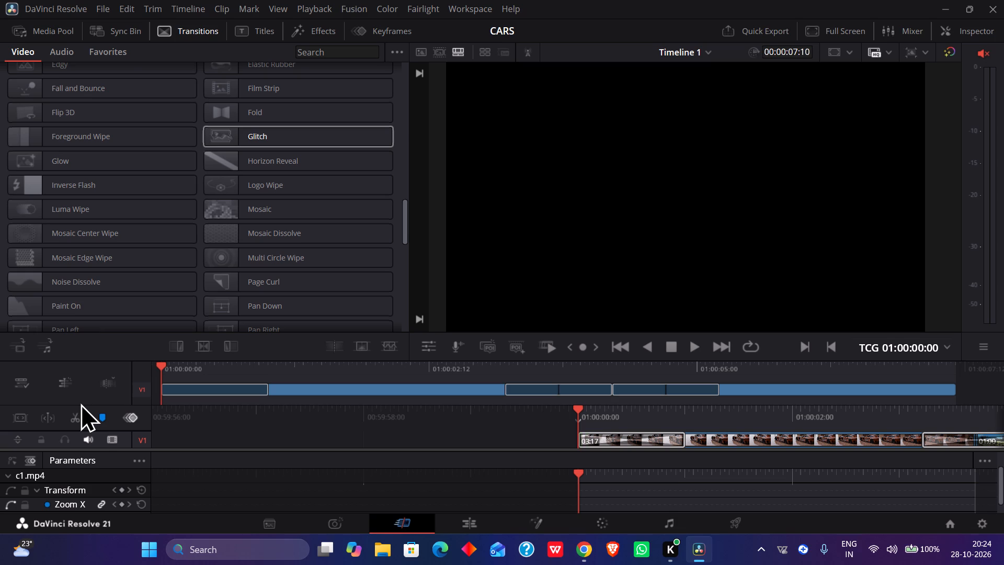
{"action": "key", "text": "l"}
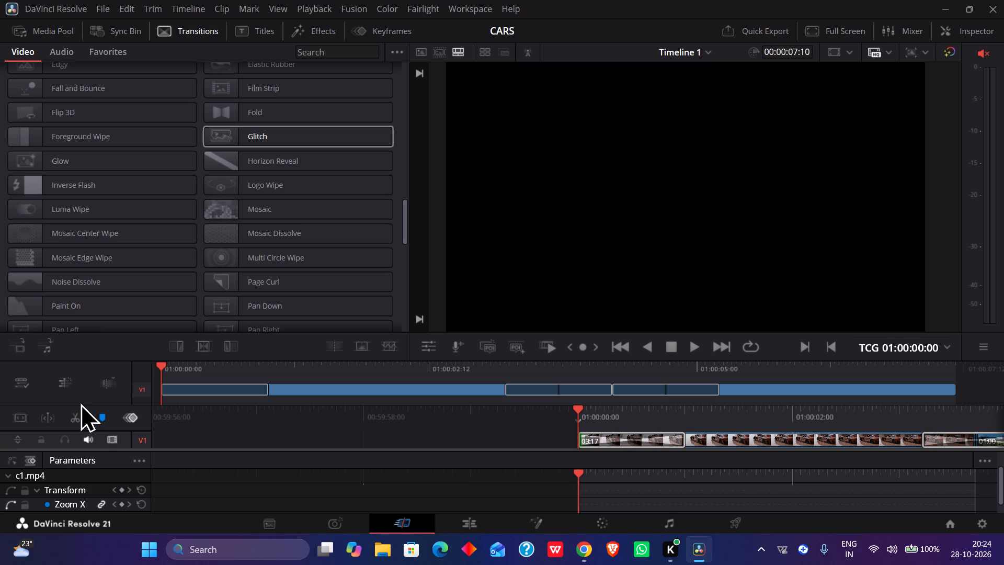
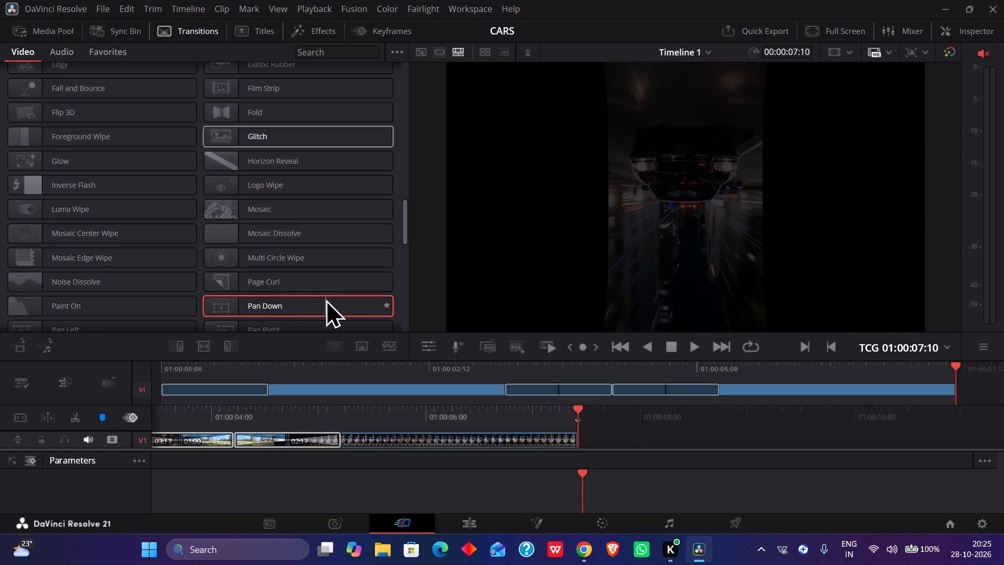
Add the Crash Zoom Fusion transition at the end of c3, with the playhead parked at 01:00:07:10.
{"action": "scroll", "coordinate": [312, 303], "scroll_direction": "down", "scroll_amount": 1}
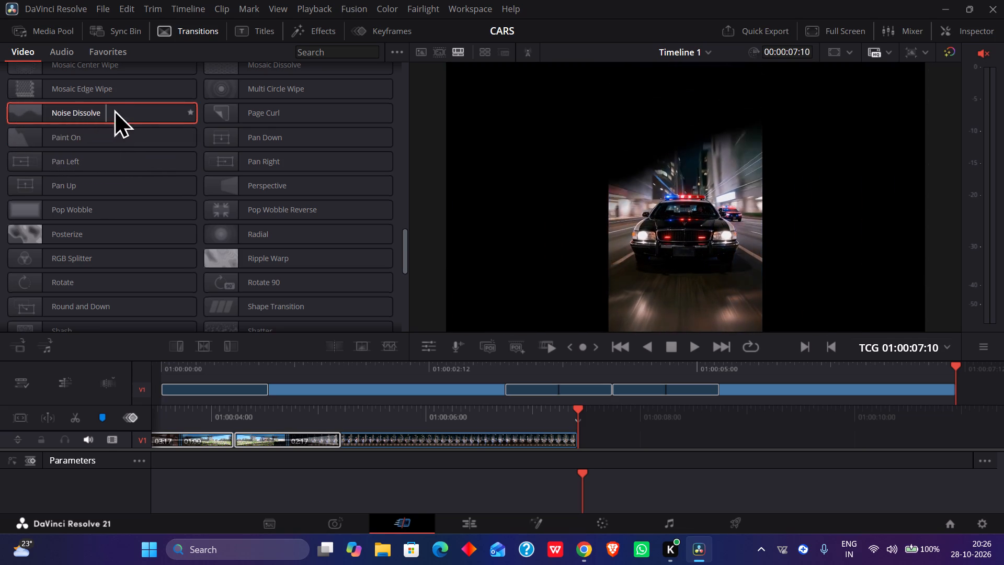
{"action": "scroll", "coordinate": [194, 108], "scroll_direction": "up", "scroll_amount": 2}
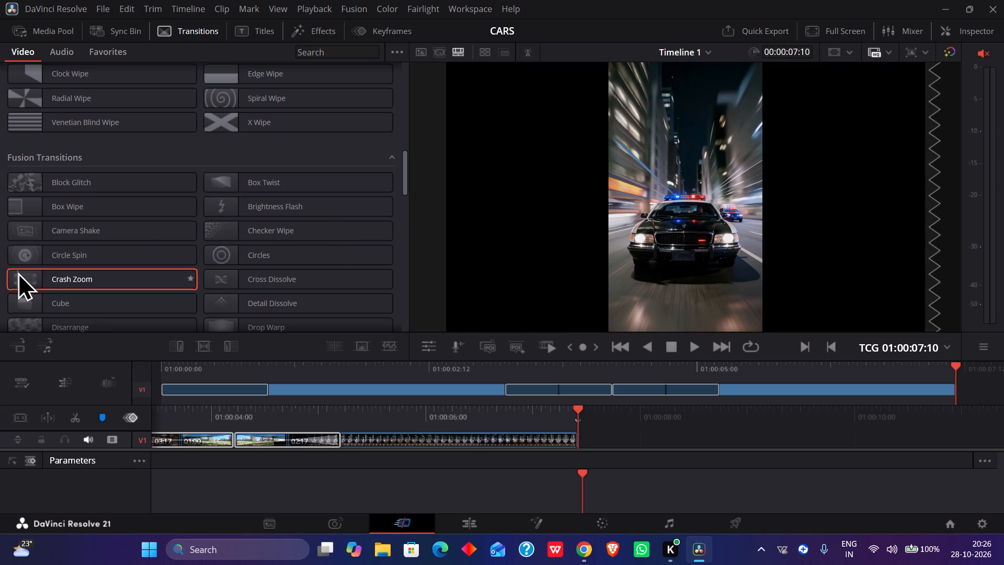
{"action": "double_click", "coordinate": [121, 273]}
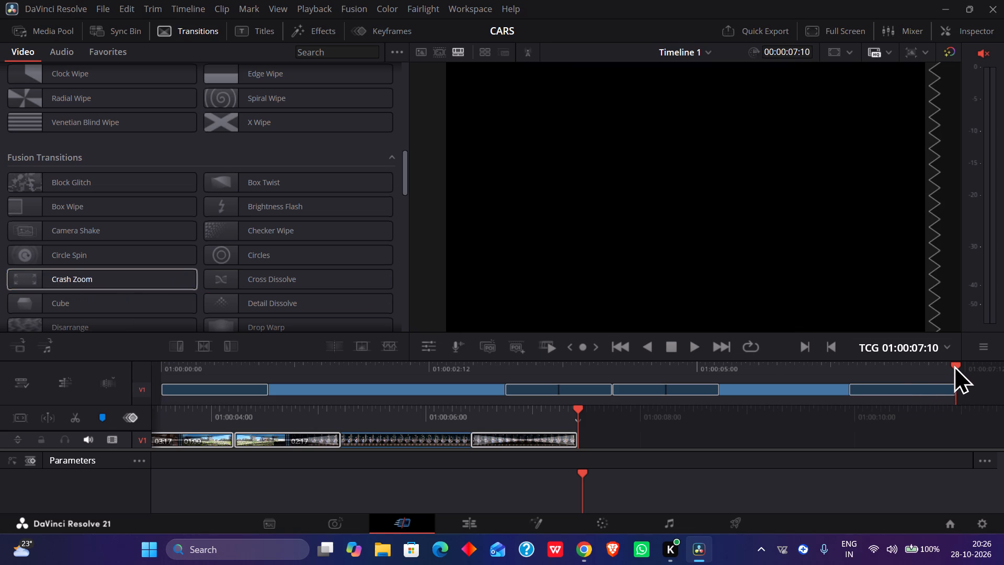
Return the playhead to the start, play the whole timeline to check the closing transition, and run it backwards to the beginning.
{"action": "left_click_drag", "start_coordinate": [954, 365], "coordinate": [715, 410]}
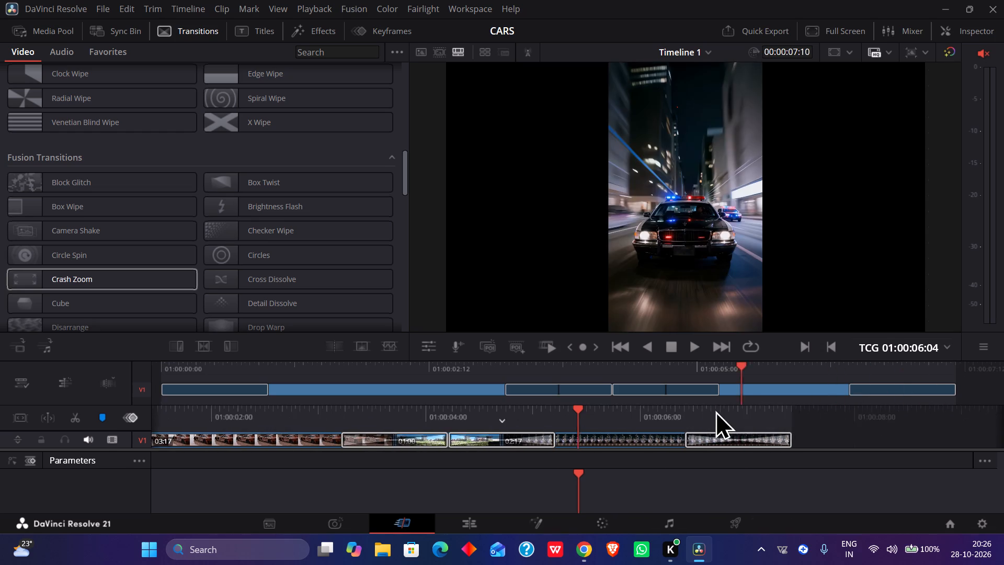
{"action": "left_click_drag", "start_coordinate": [715, 410], "coordinate": [117, 398]}
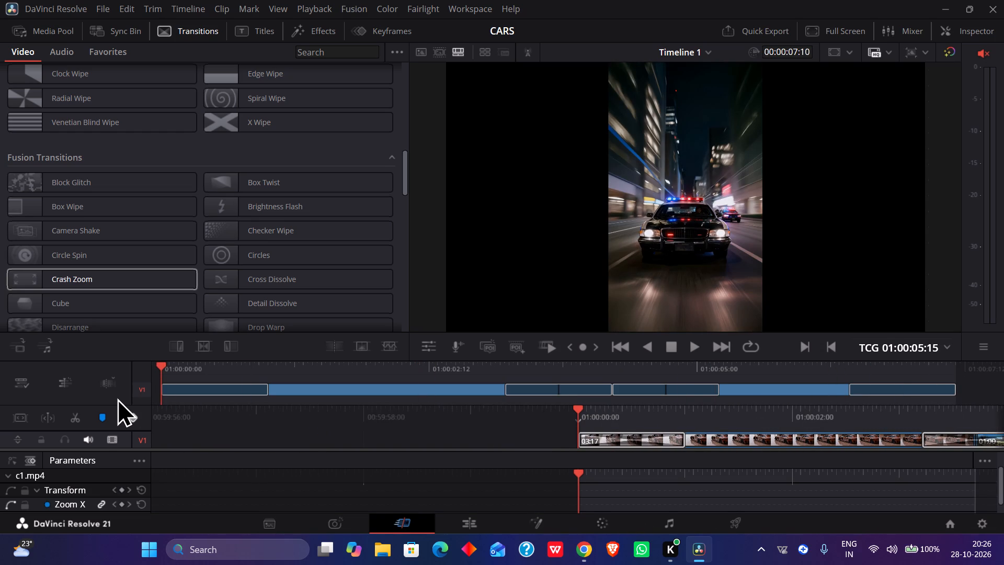
{"action": "key", "text": "l"}
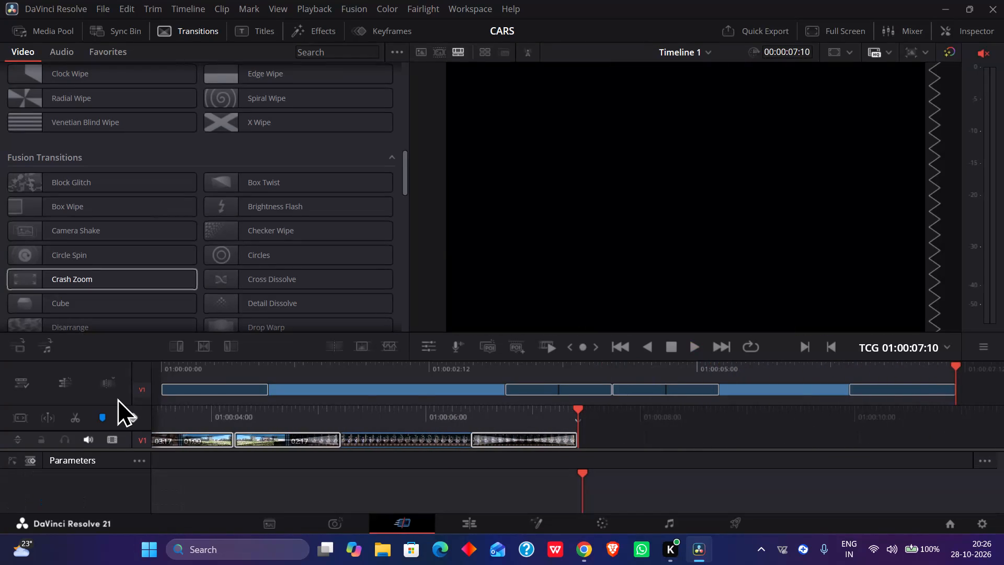
{"action": "key", "text": "Left"}
{"action": "key", "text": "Left"}
{"action": "key", "text": "j"}
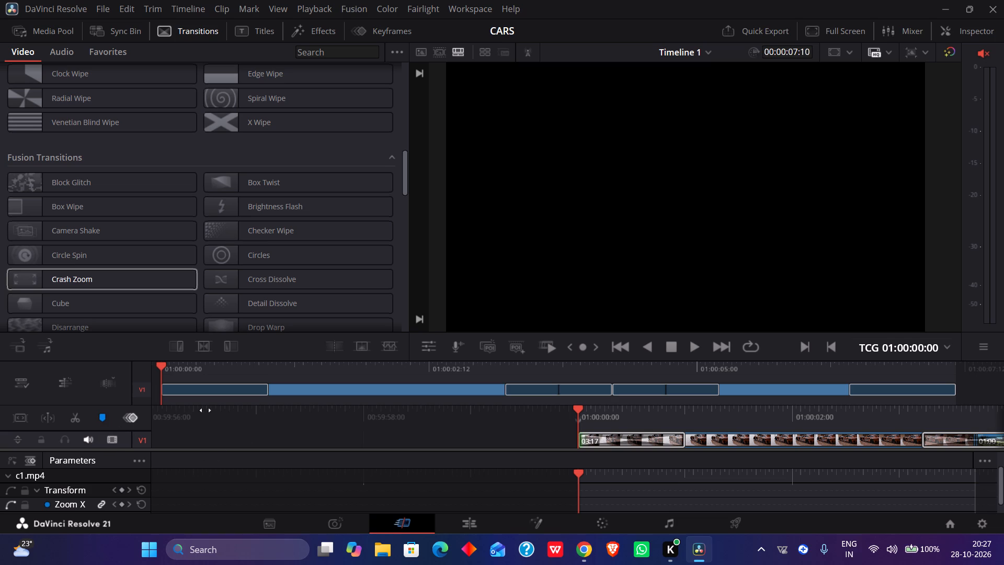
Enlarge the timeline area so the video and audio tracks show taller clip thumbnails.
{"action": "scroll", "coordinate": [458, 408], "scroll_direction": "down", "scroll_amount": 2}
{"action": "scroll", "coordinate": [458, 408], "scroll_direction": "up", "scroll_amount": 1}
{"action": "left_click_drag", "start_coordinate": [987, 349], "coordinate": [987, 314]}
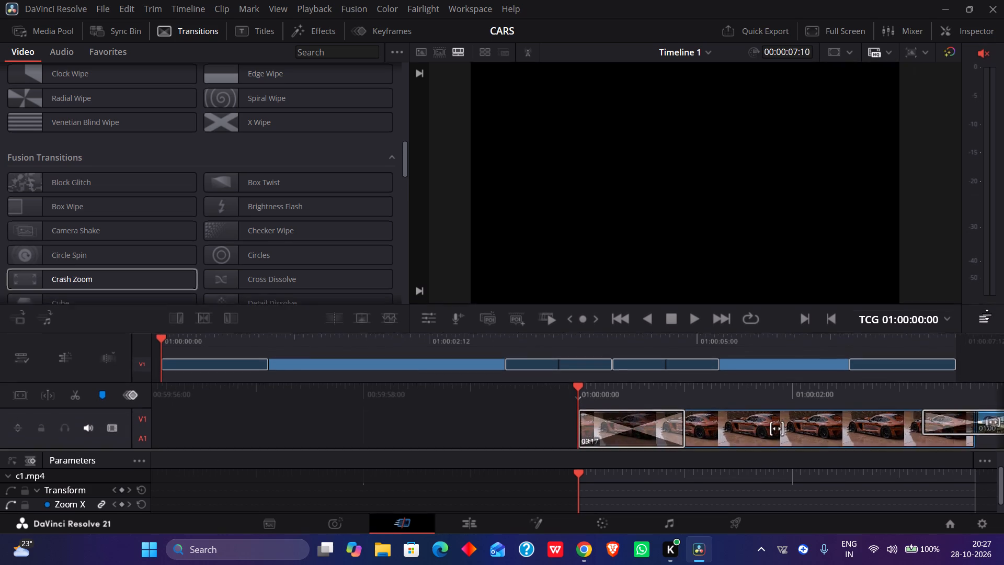
{"action": "left_click_drag", "start_coordinate": [987, 314], "coordinate": [989, 307]}
Review the clips and transitions along the timeline, playing it from the start and stopping inside c3 at 01:00:06:01.
{"action": "scroll", "coordinate": [745, 421], "scroll_direction": "left", "scroll_amount": 3}
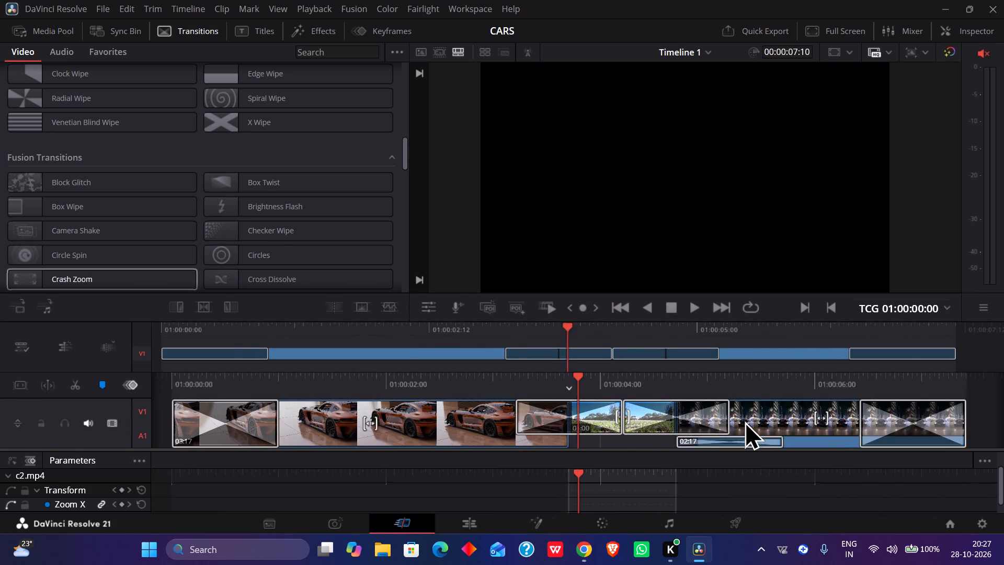
{"action": "scroll", "coordinate": [745, 421], "scroll_direction": "left", "scroll_amount": 1}
{"action": "scroll", "coordinate": [641, 448], "scroll_direction": "right", "scroll_amount": 6}
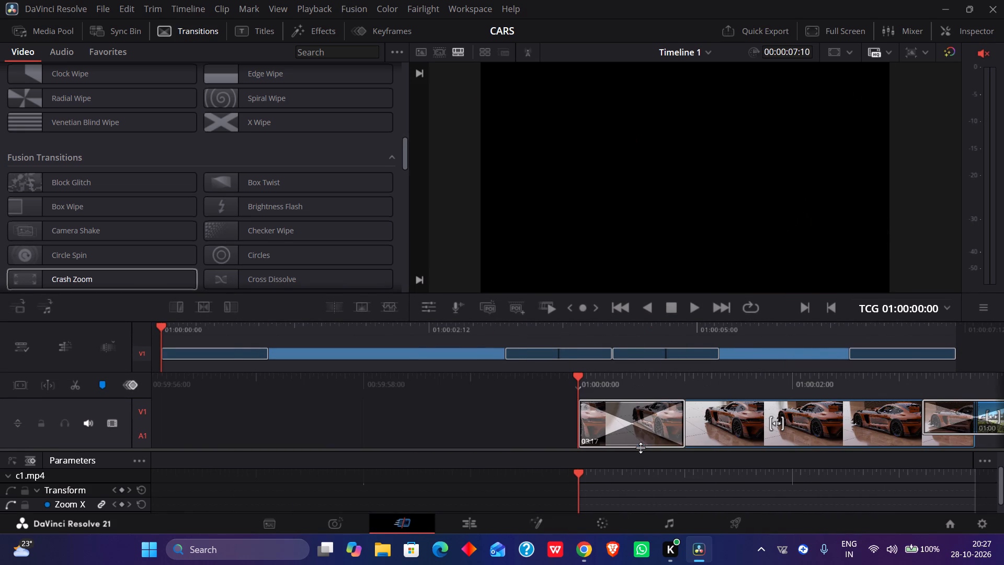
{"action": "scroll", "coordinate": [641, 448], "scroll_direction": "right", "scroll_amount": 1}
{"action": "key", "text": "l"}
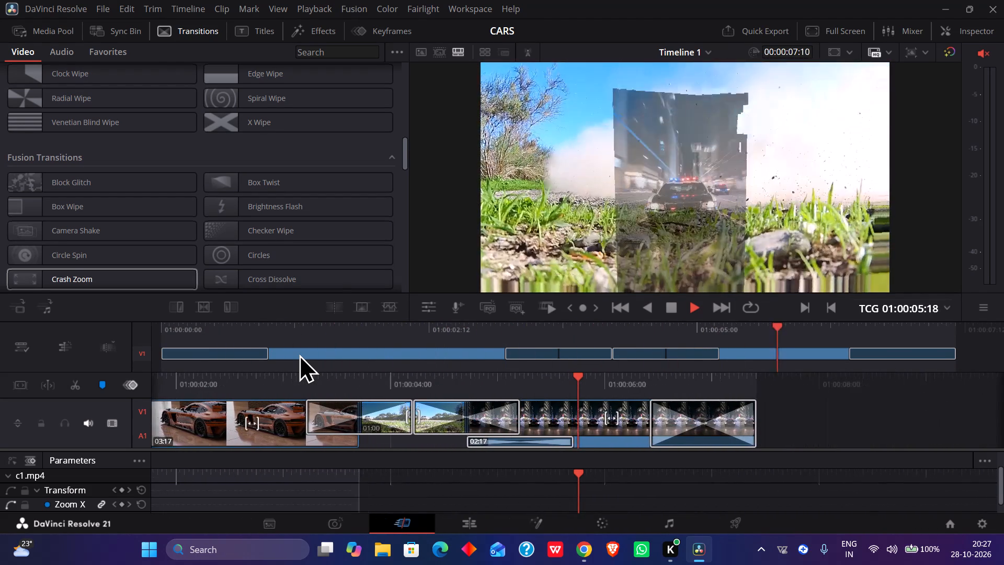
{"action": "key", "text": "space"}
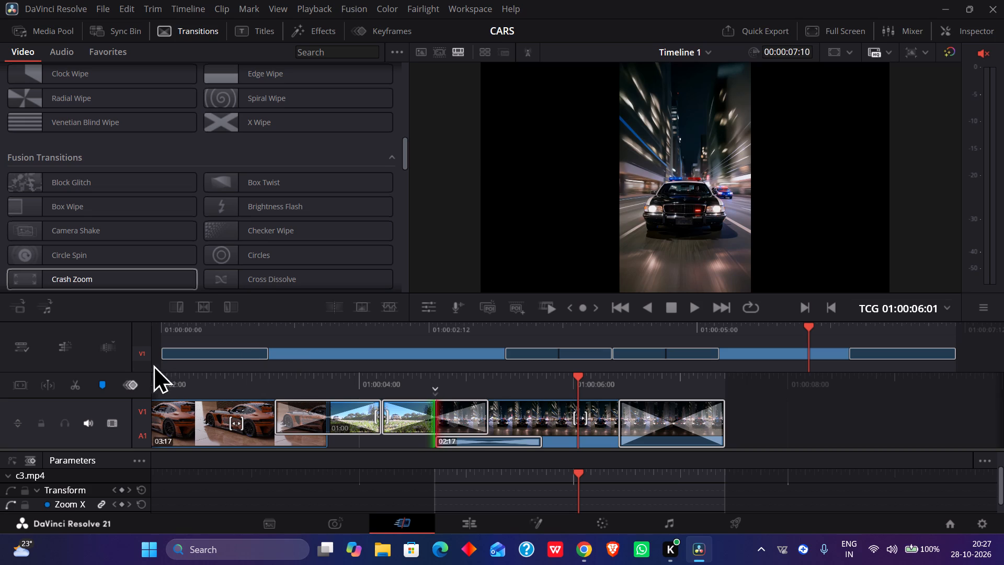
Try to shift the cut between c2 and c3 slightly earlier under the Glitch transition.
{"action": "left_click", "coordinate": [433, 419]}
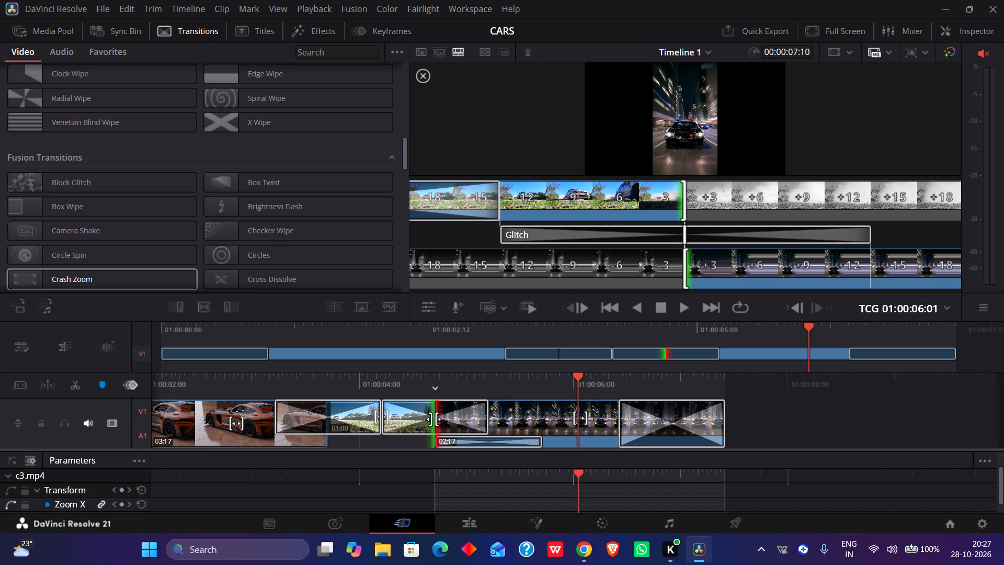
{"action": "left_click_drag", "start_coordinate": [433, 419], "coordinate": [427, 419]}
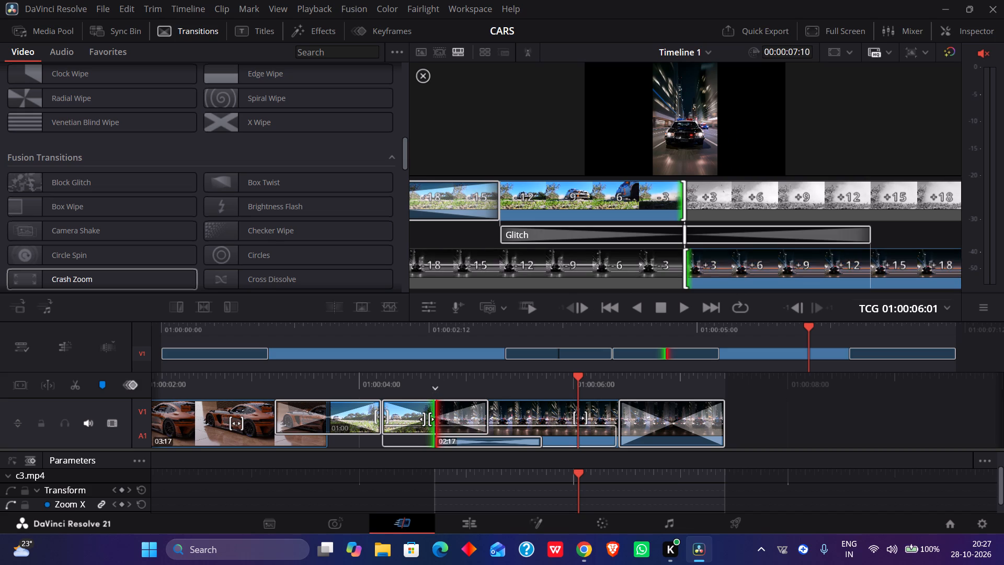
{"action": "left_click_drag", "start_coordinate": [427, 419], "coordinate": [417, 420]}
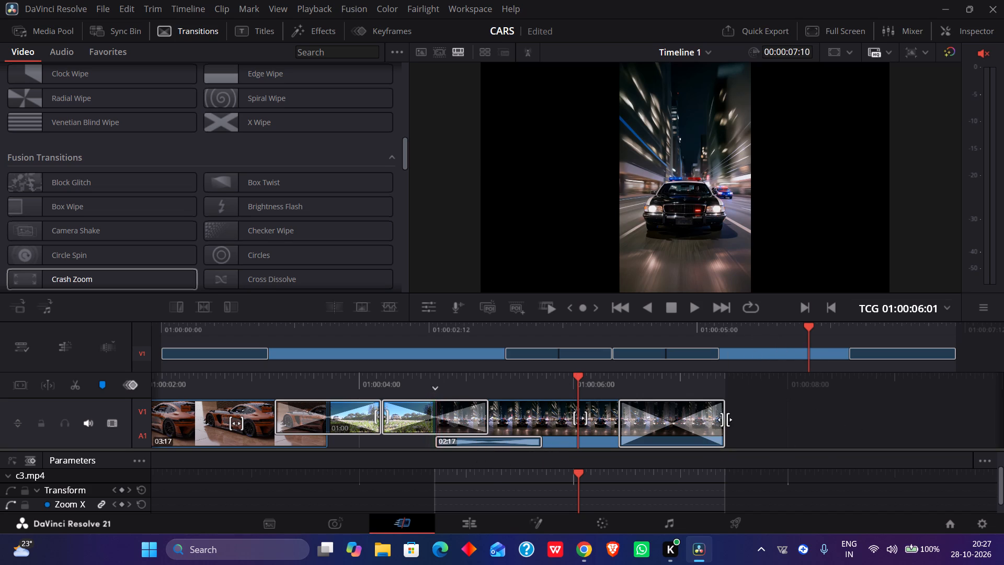
Scrub back and forth across all three clips, play the timeline from the start, and stop inside c3 at 01:00:05:06.
{"action": "scroll", "coordinate": [703, 418], "scroll_direction": "right", "scroll_amount": 9}
{"action": "scroll", "coordinate": [703, 418], "scroll_direction": "left", "scroll_amount": 1}
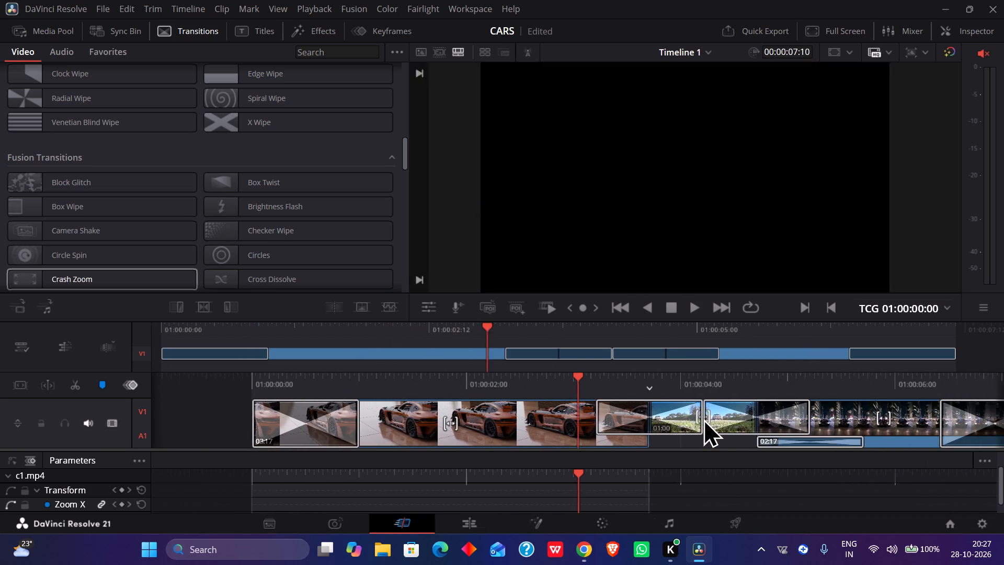
{"action": "scroll", "coordinate": [703, 418], "scroll_direction": "left", "scroll_amount": 2}
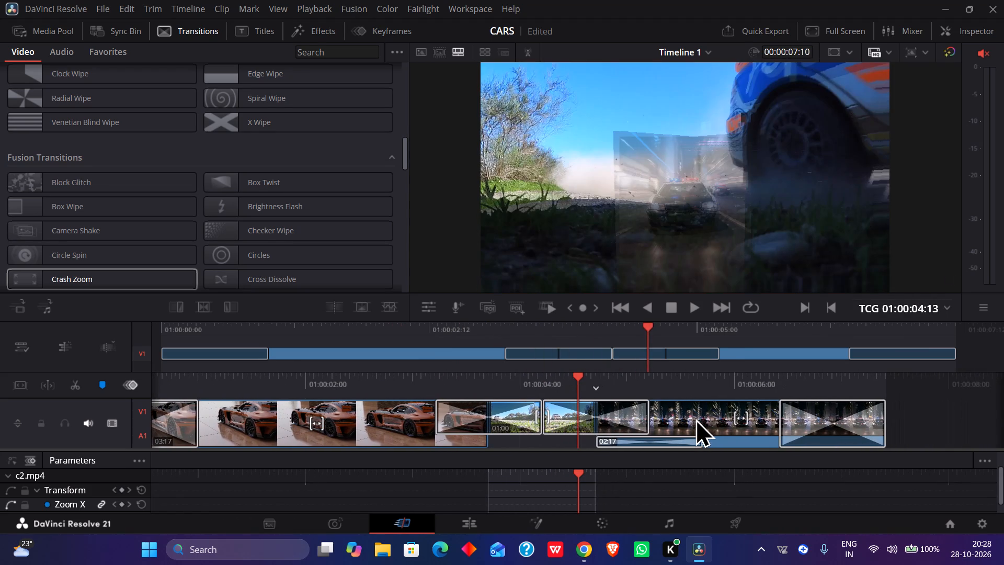
{"action": "scroll", "coordinate": [670, 417], "scroll_direction": "left", "scroll_amount": 1}
{"action": "scroll", "coordinate": [670, 417], "scroll_direction": "right", "scroll_amount": 1}
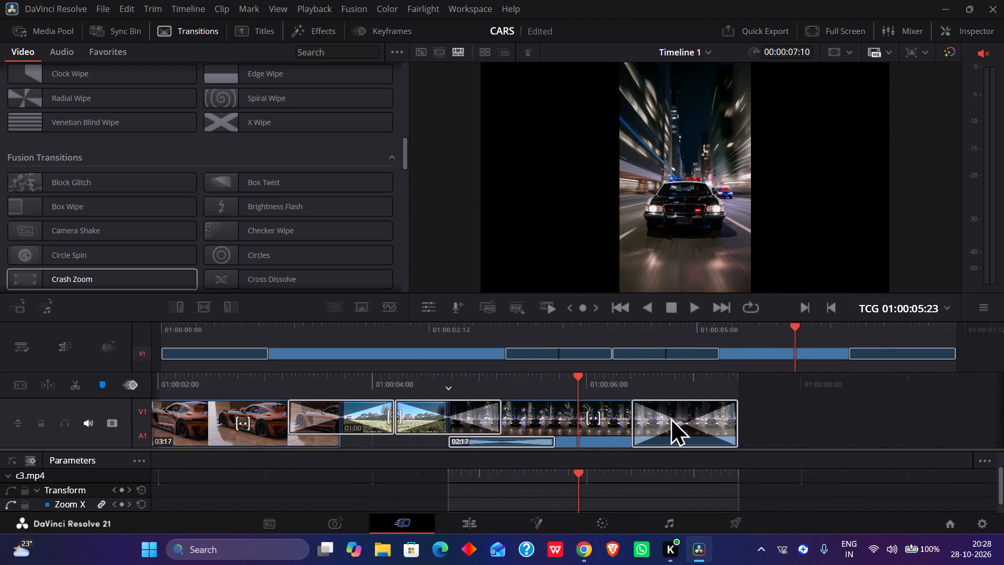
{"action": "scroll", "coordinate": [670, 417], "scroll_direction": "right", "scroll_amount": 1}
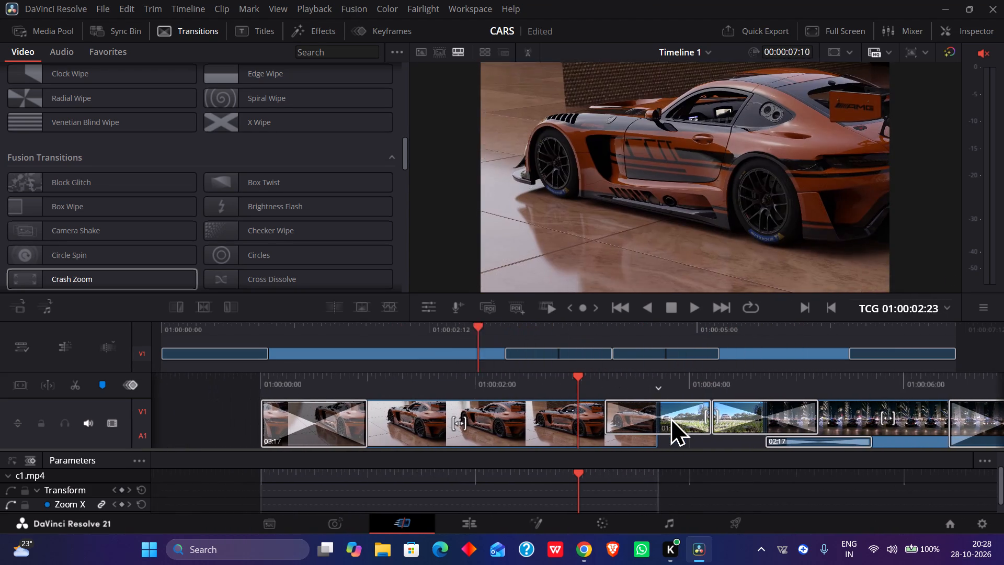
{"action": "scroll", "coordinate": [670, 417], "scroll_direction": "right", "scroll_amount": 1}
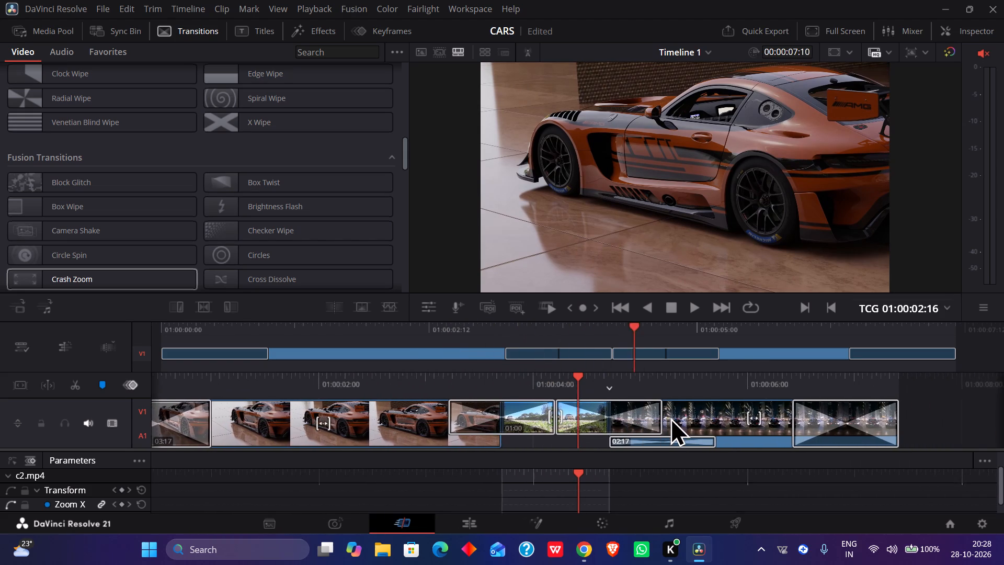
{"action": "scroll", "coordinate": [670, 417], "scroll_direction": "right", "scroll_amount": 1}
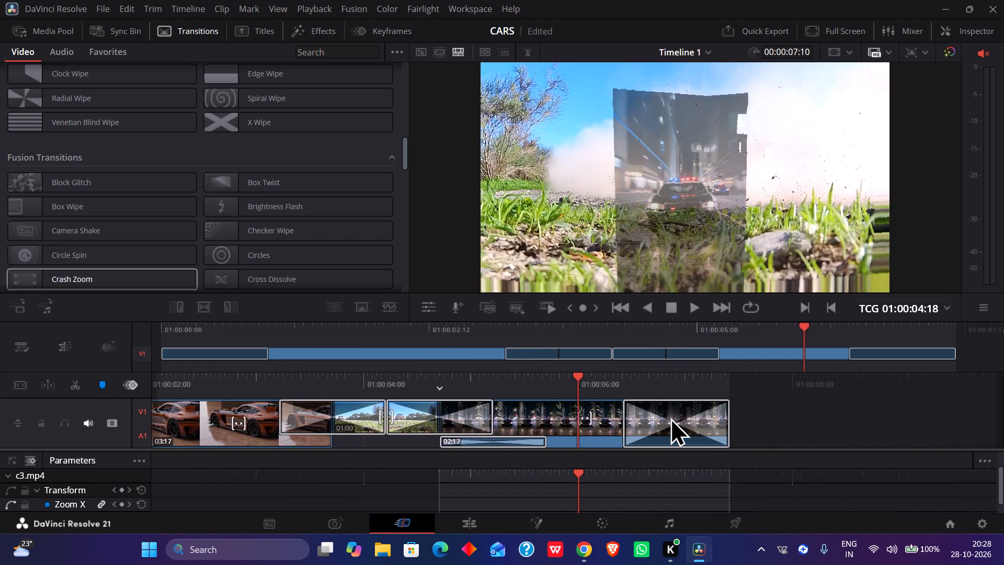
{"action": "scroll", "coordinate": [670, 417], "scroll_direction": "right", "scroll_amount": 1}
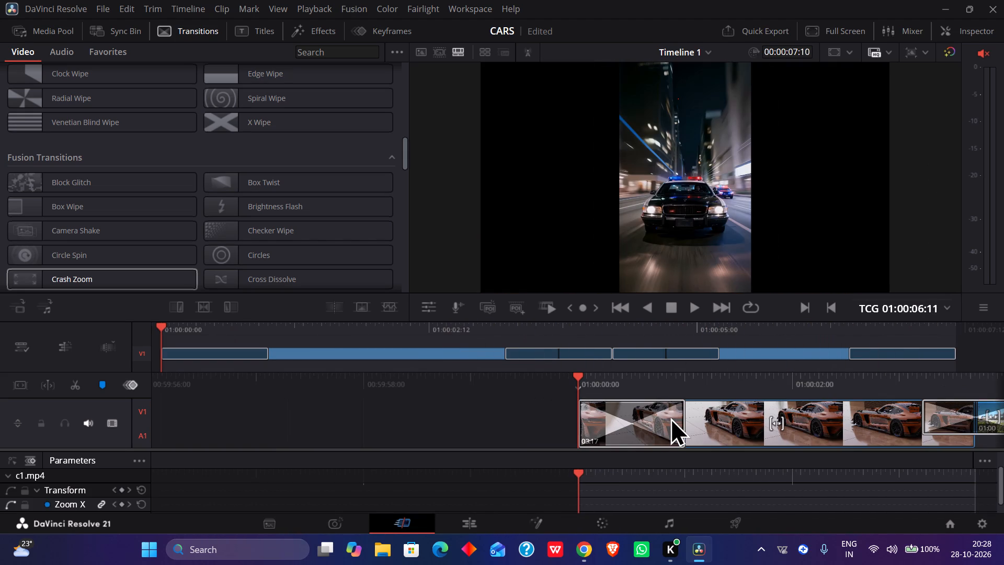
{"action": "key", "text": "l"}
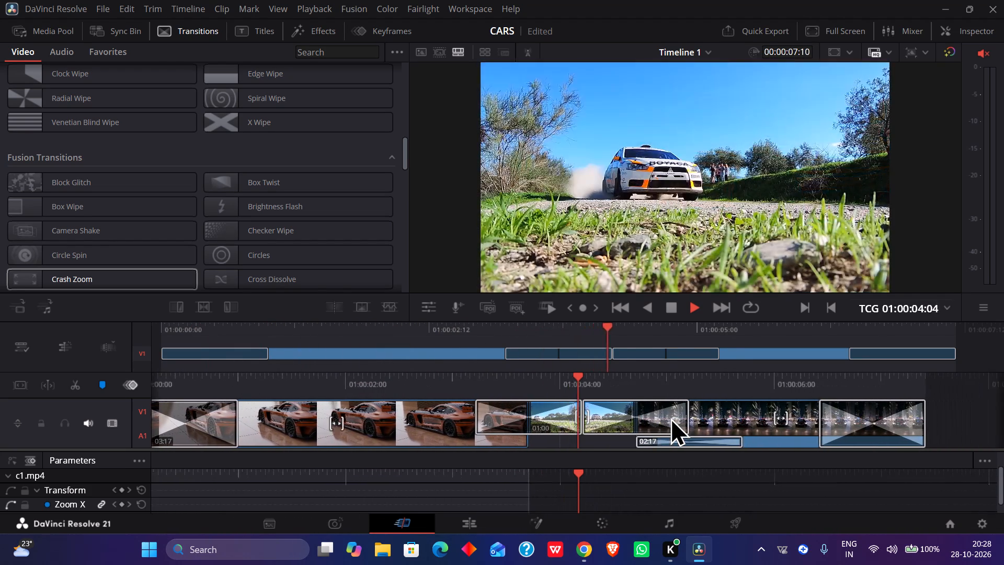
{"action": "key", "text": "space"}
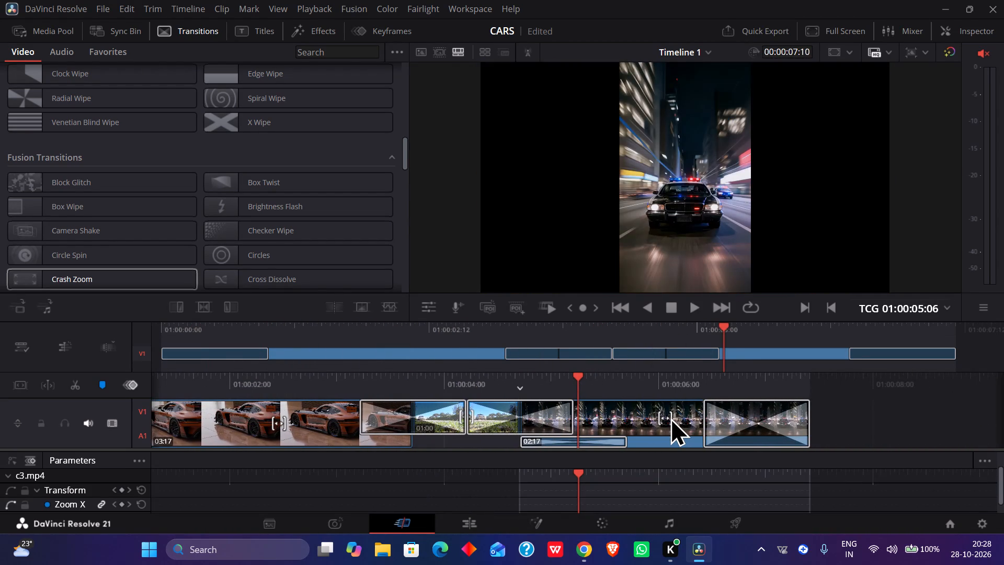
Delete the Glitch transition and its audio Cross Fade at the cut between c2 and c3.
{"action": "left_click", "coordinate": [657, 355]}
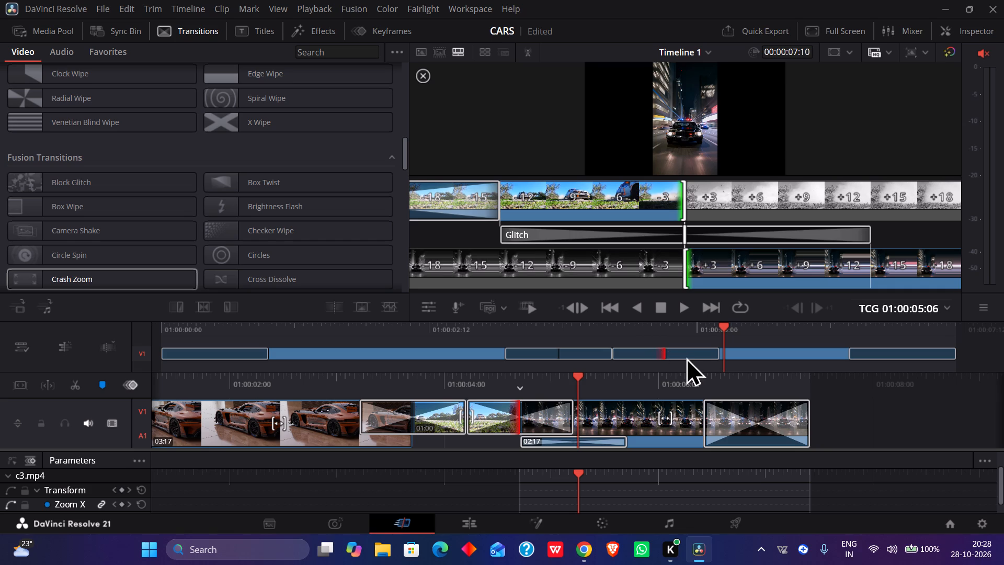
{"action": "left_click", "coordinate": [688, 353]}
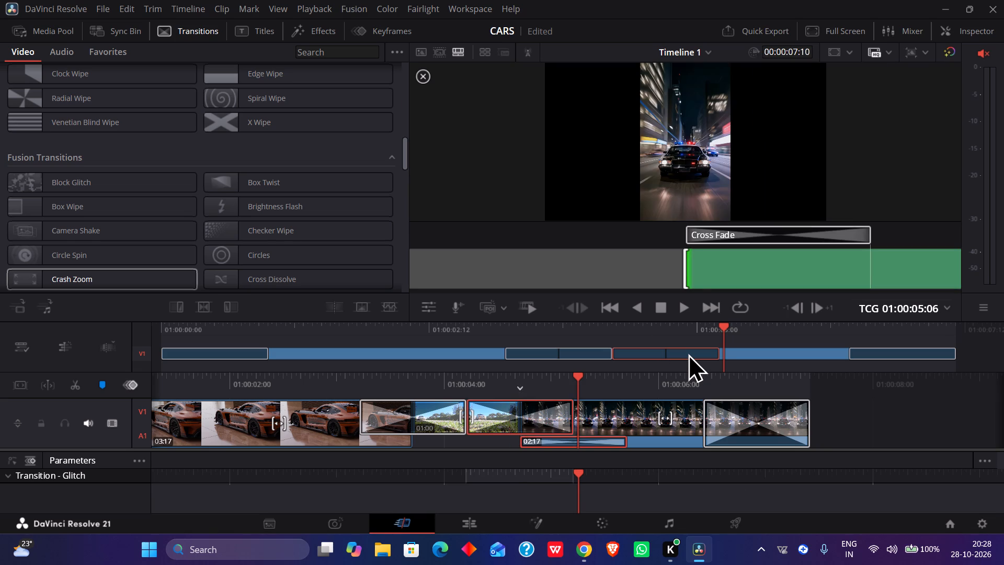
{"action": "key", "text": "BackSpace"}
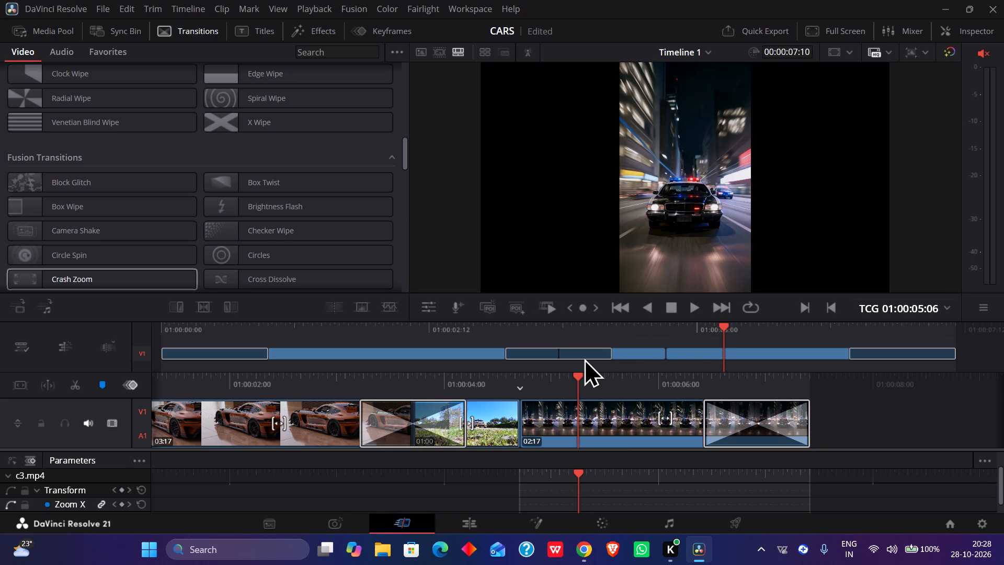
Delete the Cross Dissolve transition at the cut between c1 and c2.
{"action": "left_click", "coordinate": [586, 354]}
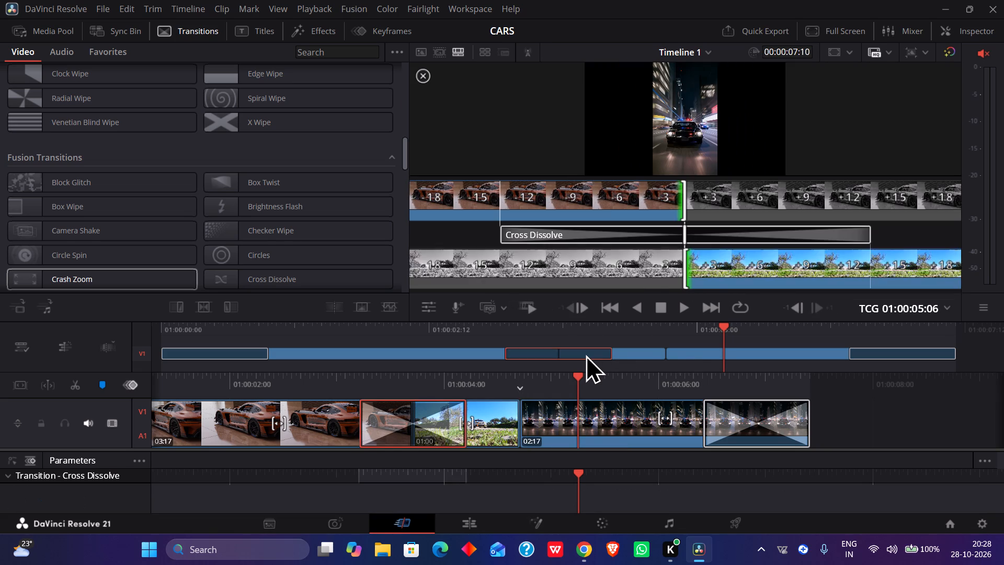
{"action": "key", "text": "BackSpace"}
Play the timeline backwards into c1 and forwards through c3, and park the playhead at the c1–c2 cut at 01:00:03:17.
{"action": "key", "text": "Left"}
{"action": "key", "text": "Left"}
{"action": "key", "text": "Left"}
{"action": "key", "text": "Left"}
{"action": "key", "text": "Left"}
{"action": "key", "text": "Left"}
{"action": "key", "text": "Left"}
{"action": "key", "text": "Left"}
{"action": "key", "text": "Left"}
{"action": "key", "text": "Left"}
{"action": "key", "text": "Left"}
{"action": "key", "text": "Left"}
{"action": "key", "text": "Left"}
{"action": "key", "text": "Left"}
{"action": "key", "text": "Left"}
{"action": "key", "text": "Left"}
{"action": "key", "text": "Left"}
{"action": "key", "text": "Left"}
{"action": "key", "text": "Left"}
{"action": "key", "text": "Left"}
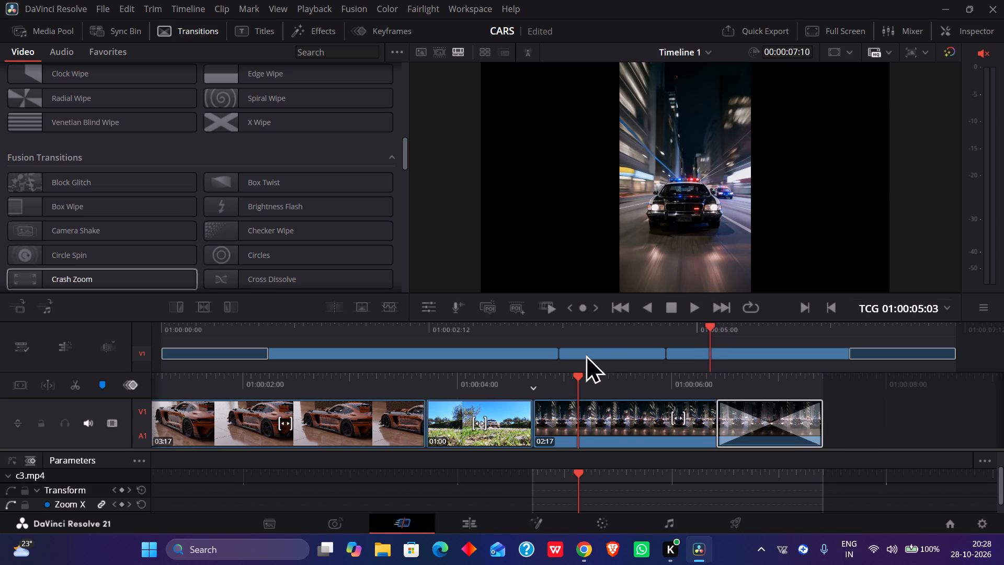
{"action": "key", "text": "j"}
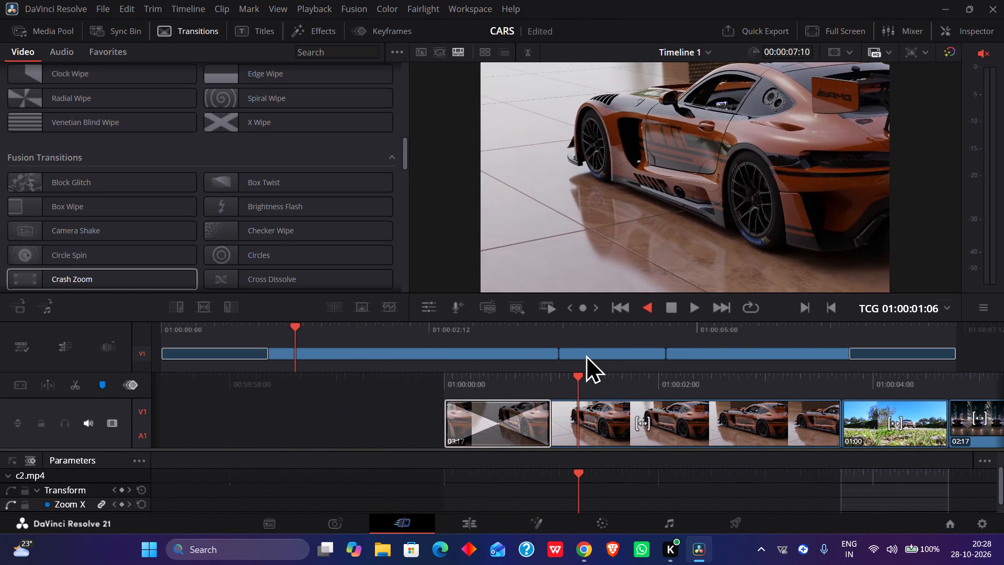
{"action": "key", "text": "space"}
{"action": "key", "text": "l"}
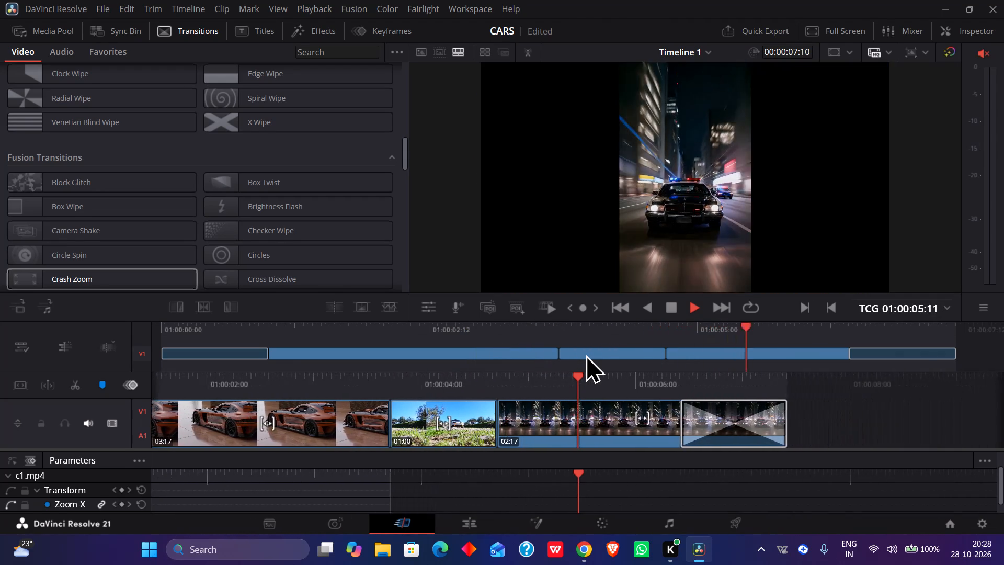
{"action": "key", "text": "space"}
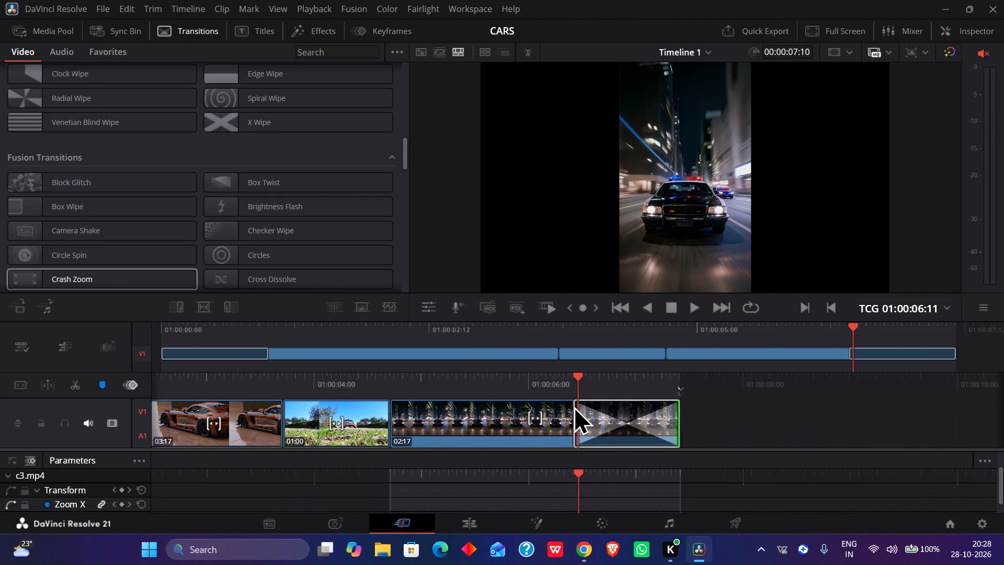
{"action": "scroll", "coordinate": [574, 405], "scroll_direction": "right", "scroll_amount": 1}
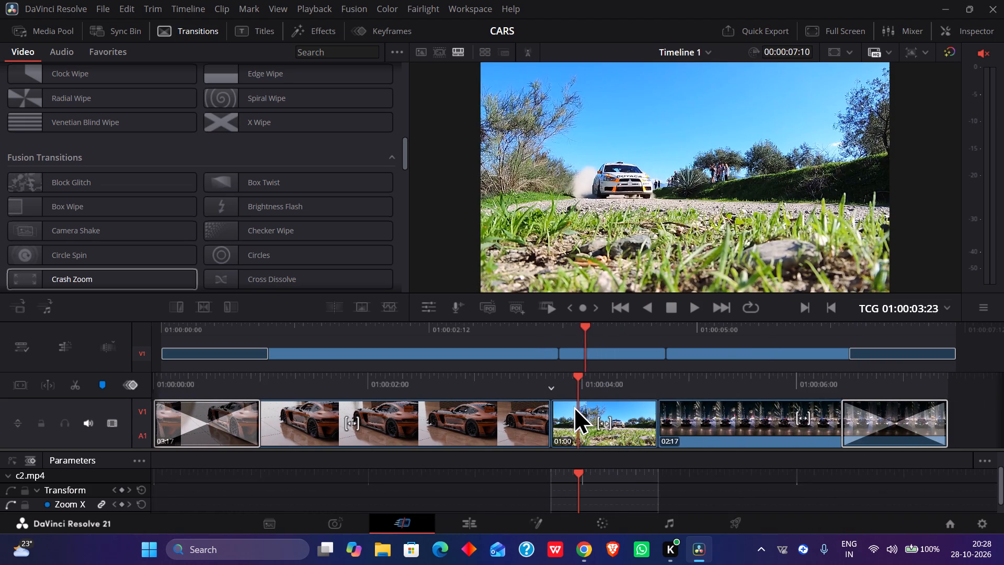
{"action": "scroll", "coordinate": [574, 405], "scroll_direction": "right", "scroll_amount": 1}
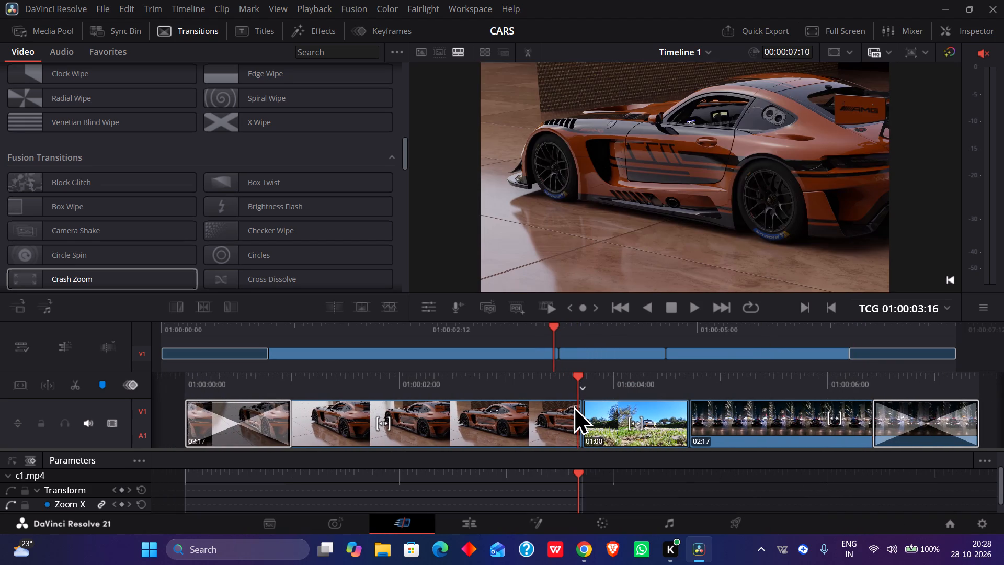
{"action": "scroll", "coordinate": [574, 405], "scroll_direction": "right", "scroll_amount": 1}
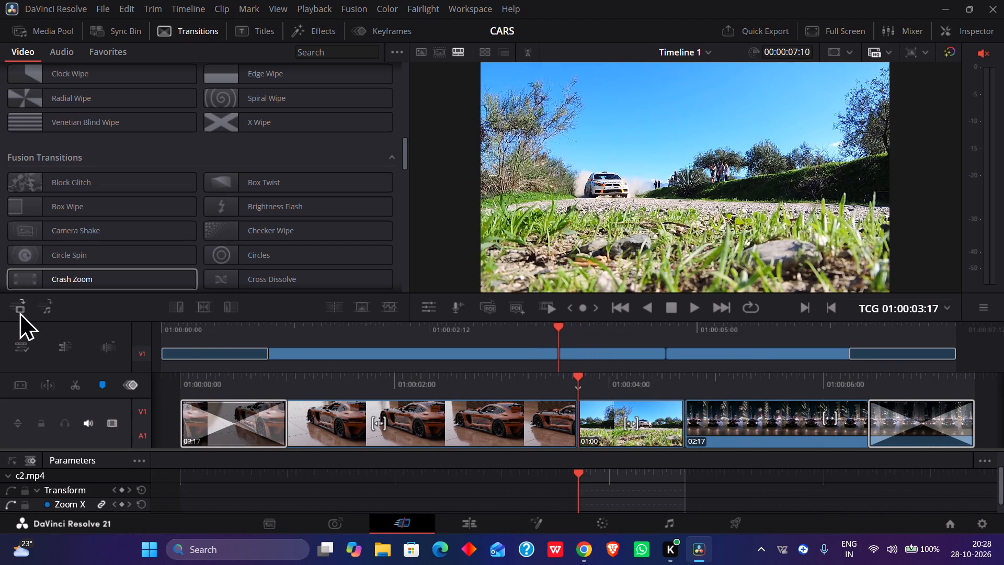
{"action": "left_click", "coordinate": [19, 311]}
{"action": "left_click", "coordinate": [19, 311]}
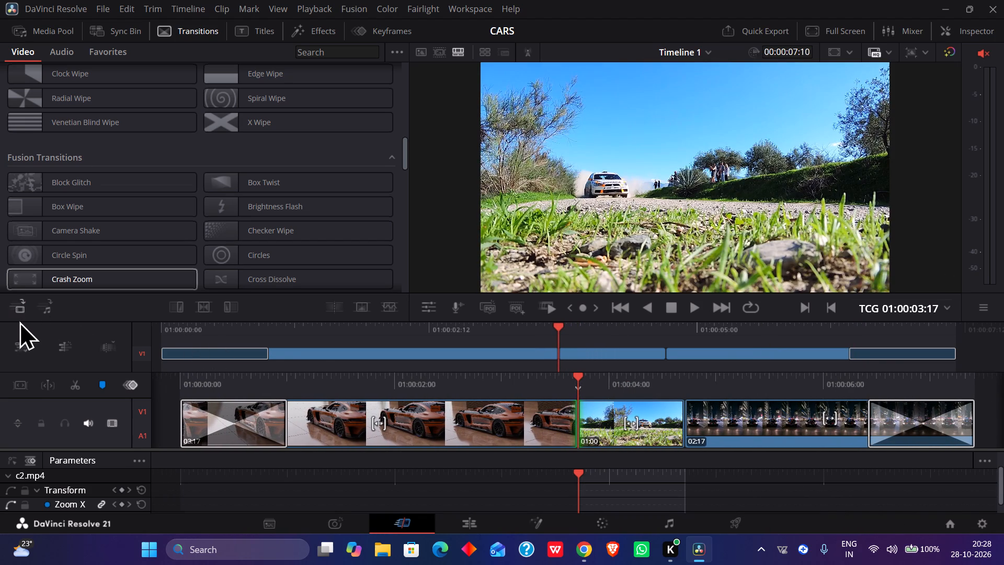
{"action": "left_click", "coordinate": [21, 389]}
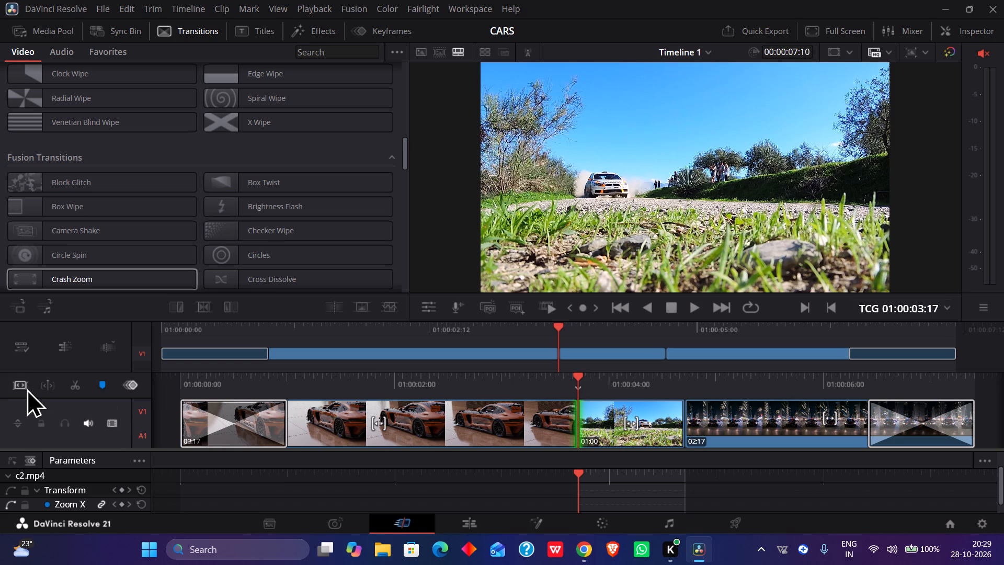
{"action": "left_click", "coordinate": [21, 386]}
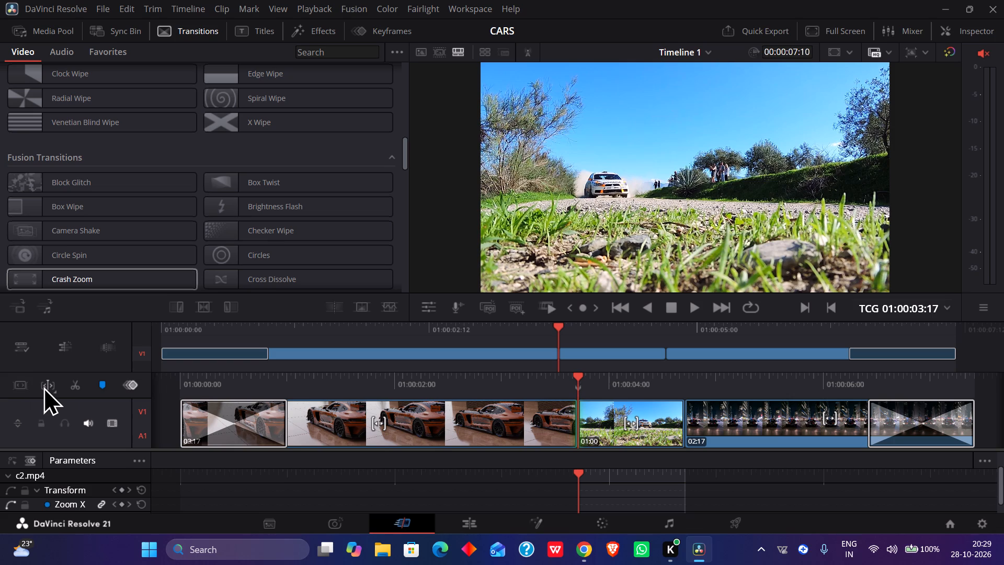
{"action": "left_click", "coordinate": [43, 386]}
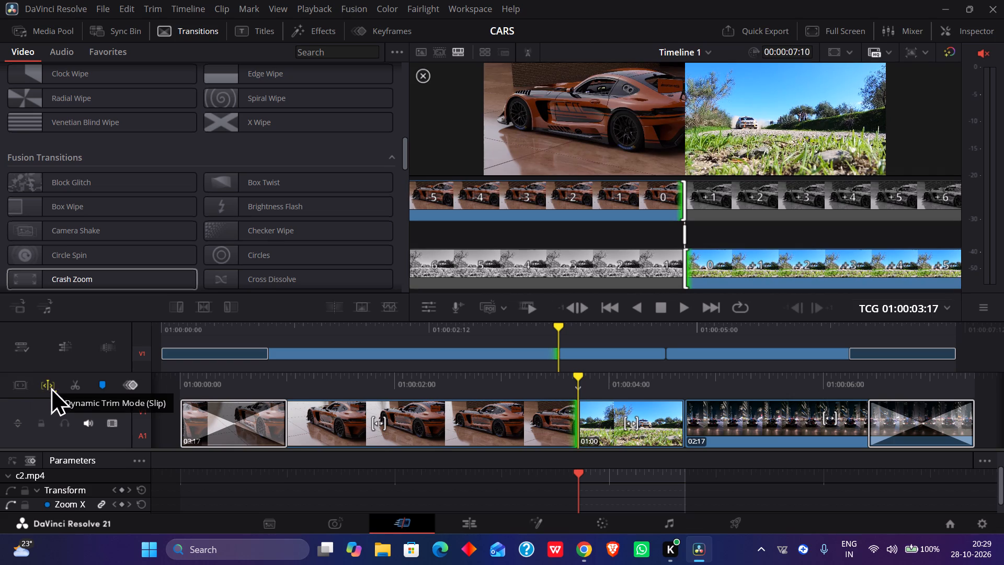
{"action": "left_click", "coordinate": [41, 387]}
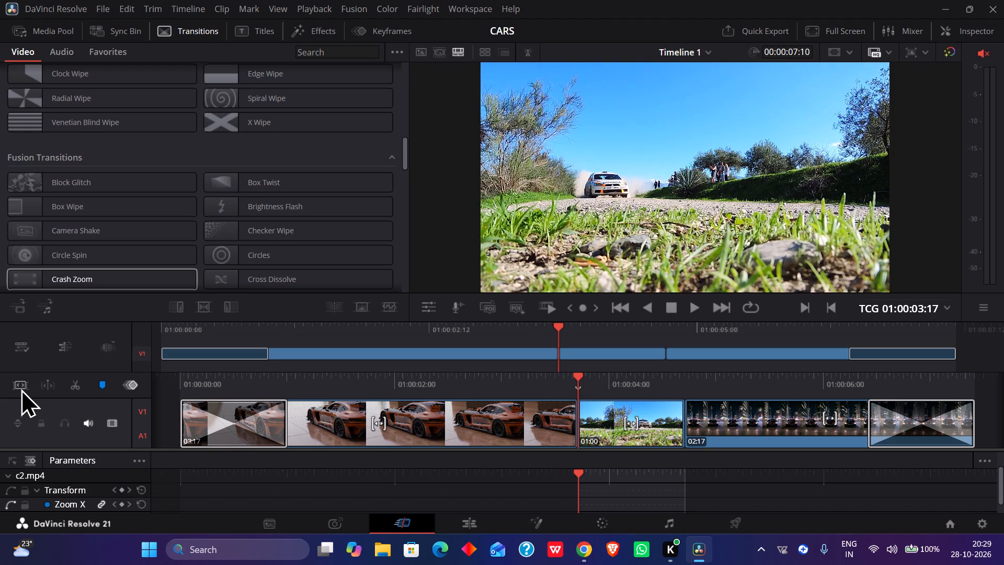
Turn on trim editing for the timeline.
{"action": "left_click", "coordinate": [21, 386]}
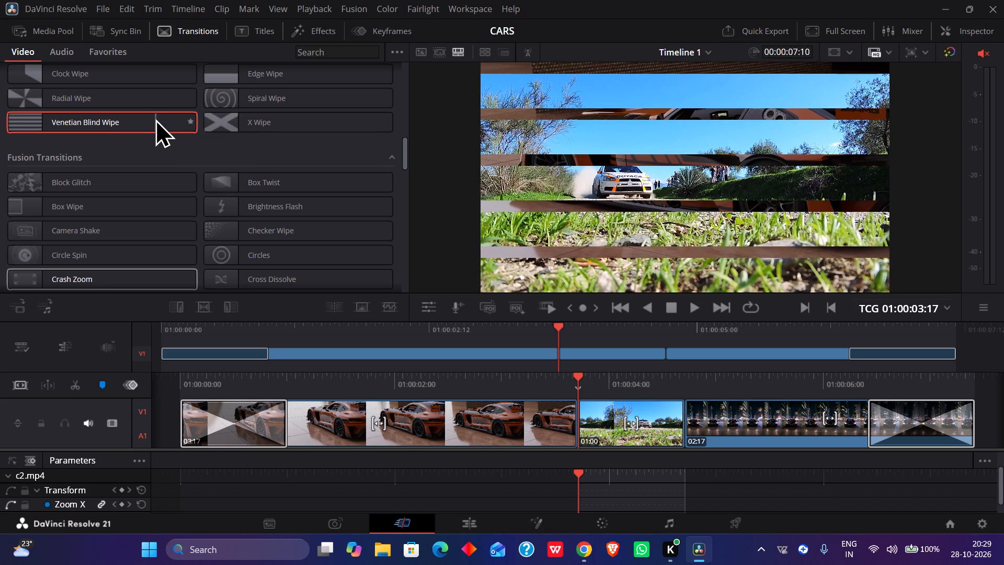
Add a Venetian Blind Wipe transition at the cut between c1 and c2 and shorten it to about 18 frames.
{"action": "left_click_drag", "start_coordinate": [155, 118], "coordinate": [565, 343]}
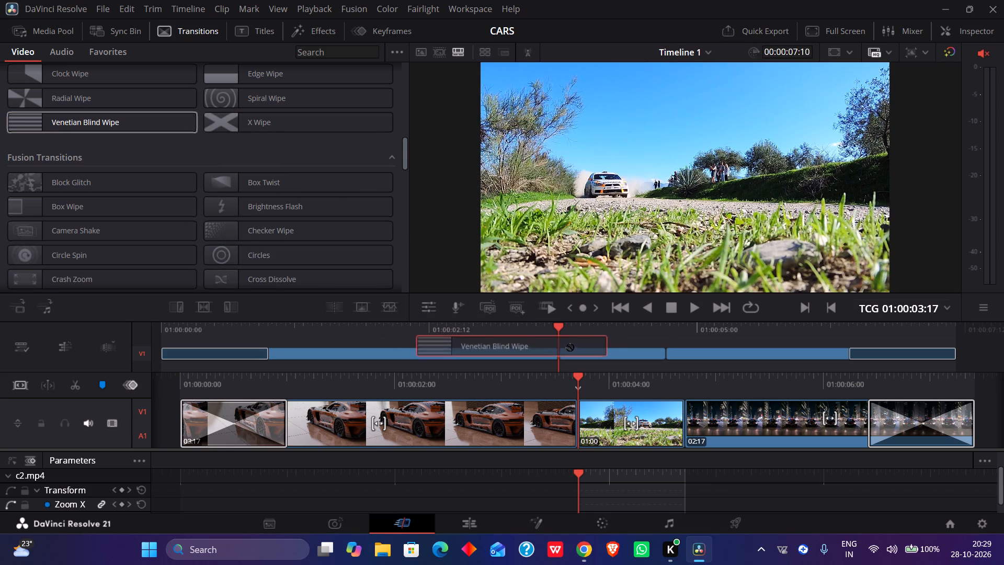
{"action": "left_click_drag", "start_coordinate": [565, 343], "coordinate": [556, 352]}
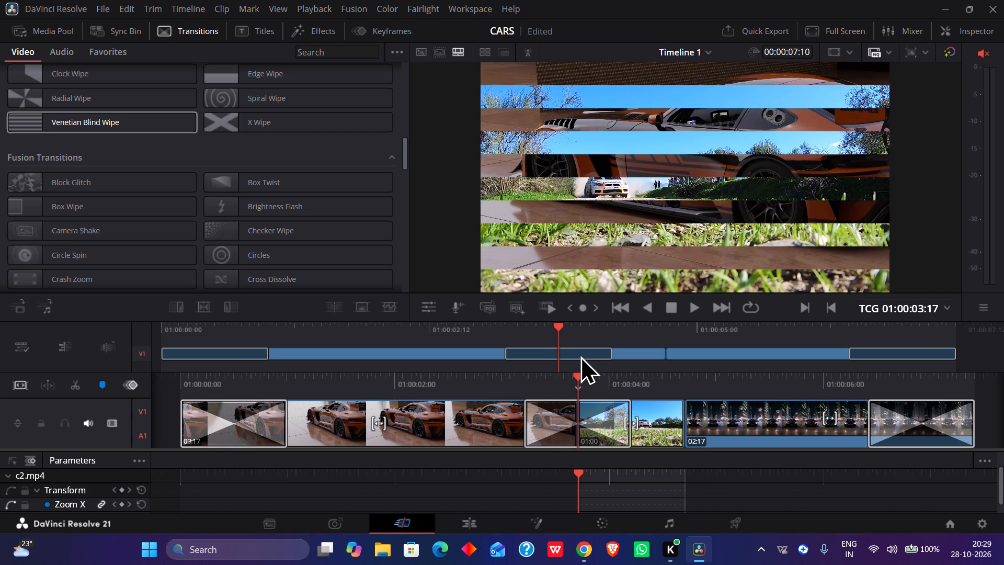
{"action": "left_click", "coordinate": [580, 354]}
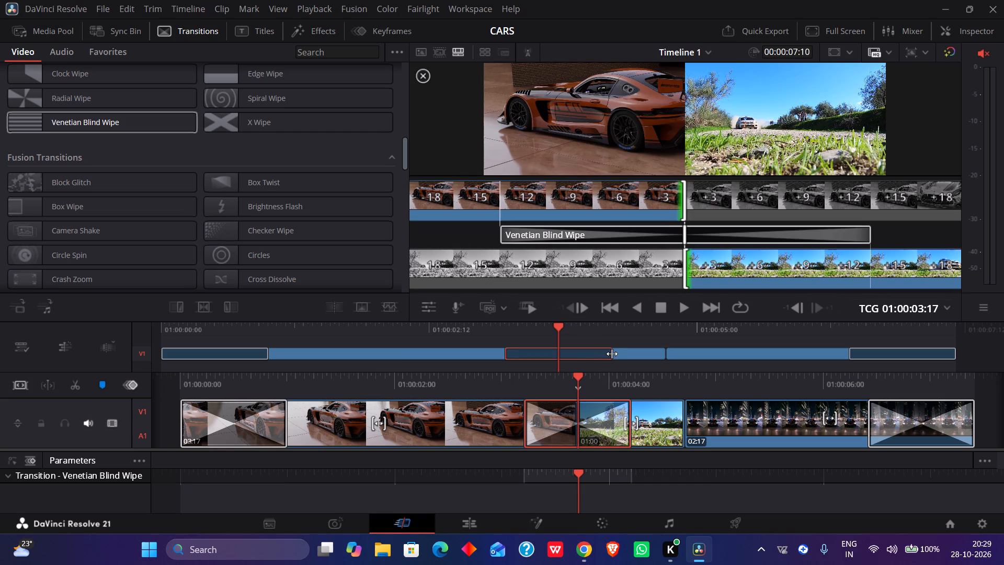
{"action": "left_click_drag", "start_coordinate": [612, 354], "coordinate": [595, 354]}
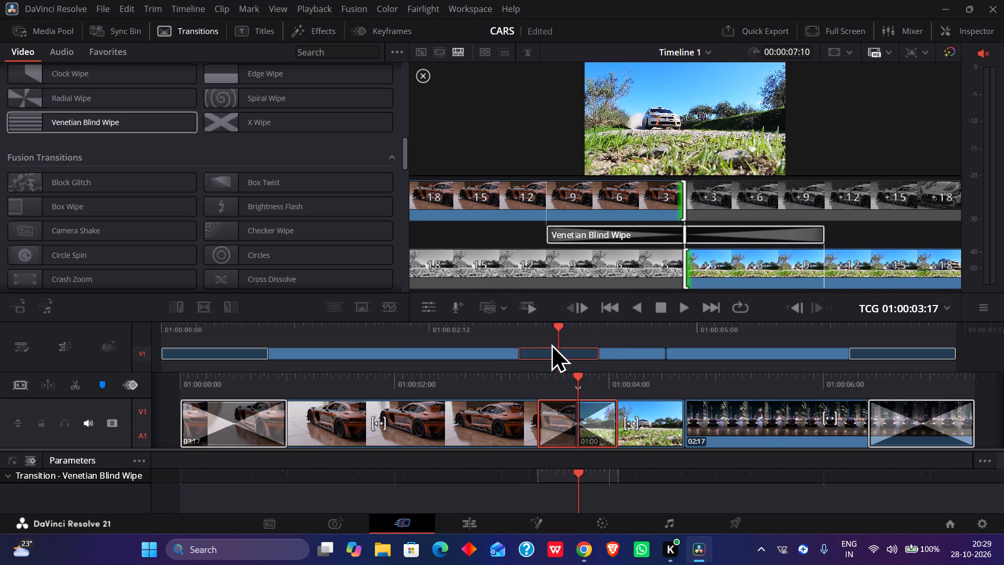
Play the timeline from about 01:00:02:05 through the Venetian Blind Wipe into c3, and scrub back into c1.
{"action": "left_click", "coordinate": [610, 331]}
{"action": "left_click", "coordinate": [583, 351]}
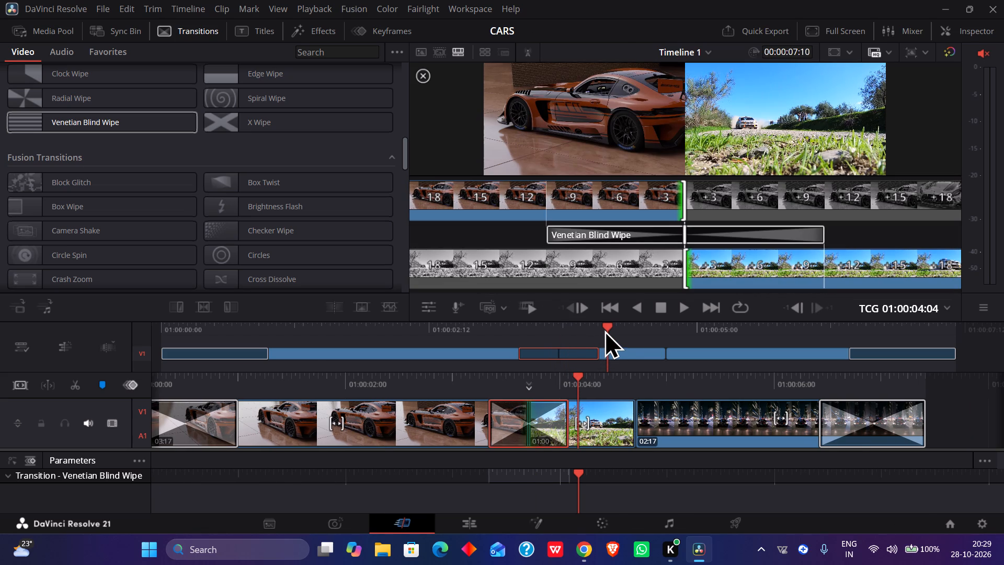
{"action": "left_click_drag", "start_coordinate": [604, 326], "coordinate": [395, 343]}
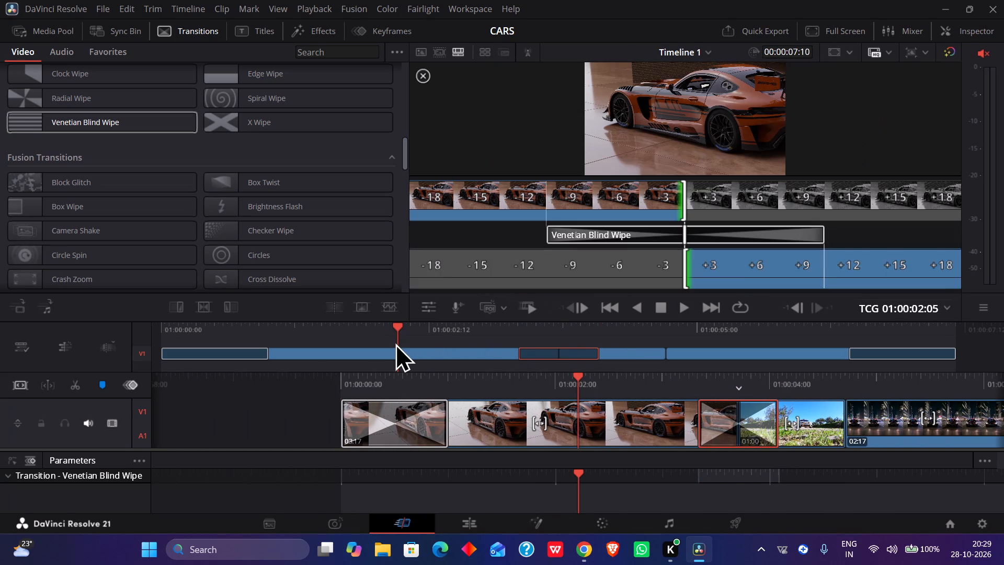
{"action": "key", "text": "l"}
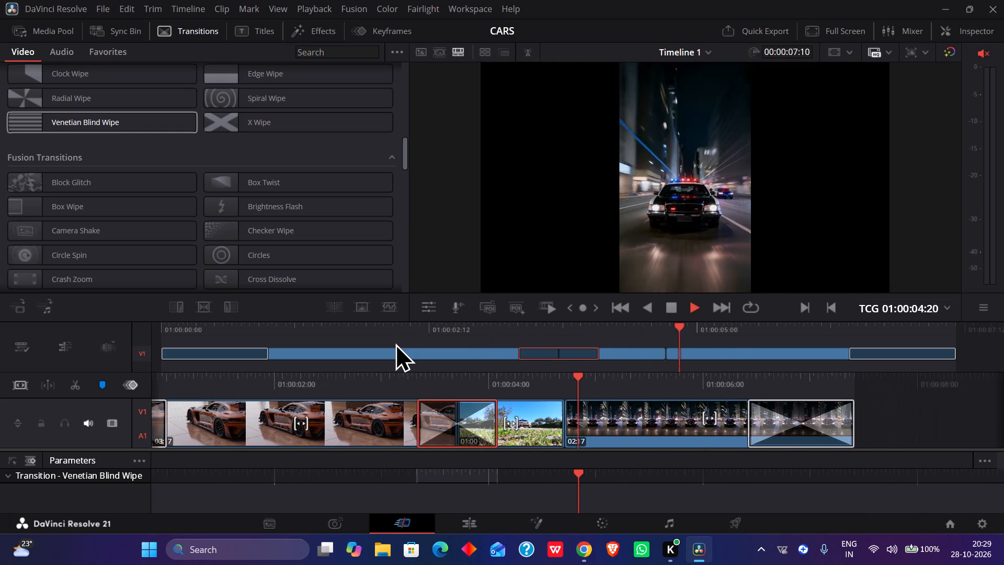
{"action": "key", "text": "space"}
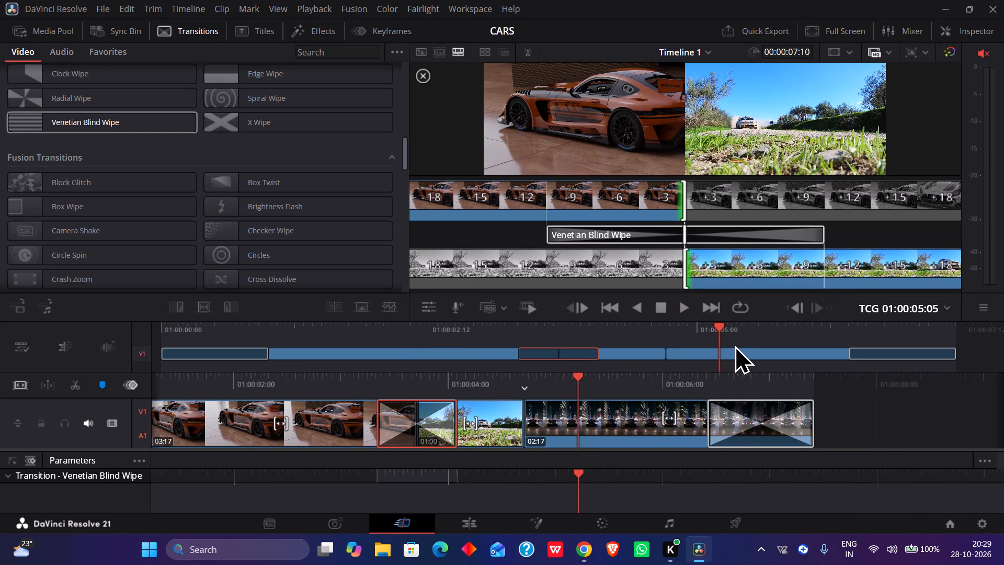
{"action": "scroll", "coordinate": [576, 437], "scroll_direction": "right", "scroll_amount": 1}
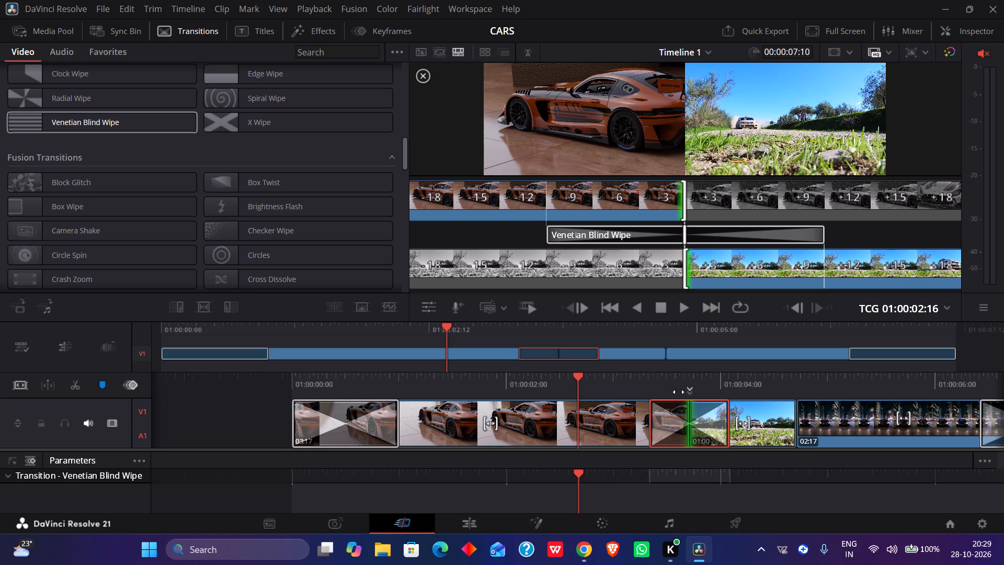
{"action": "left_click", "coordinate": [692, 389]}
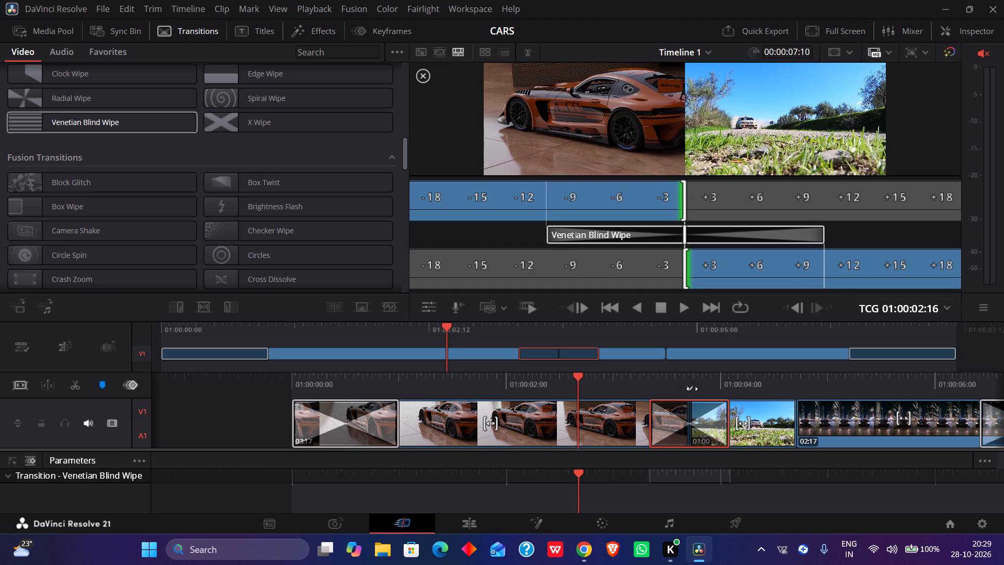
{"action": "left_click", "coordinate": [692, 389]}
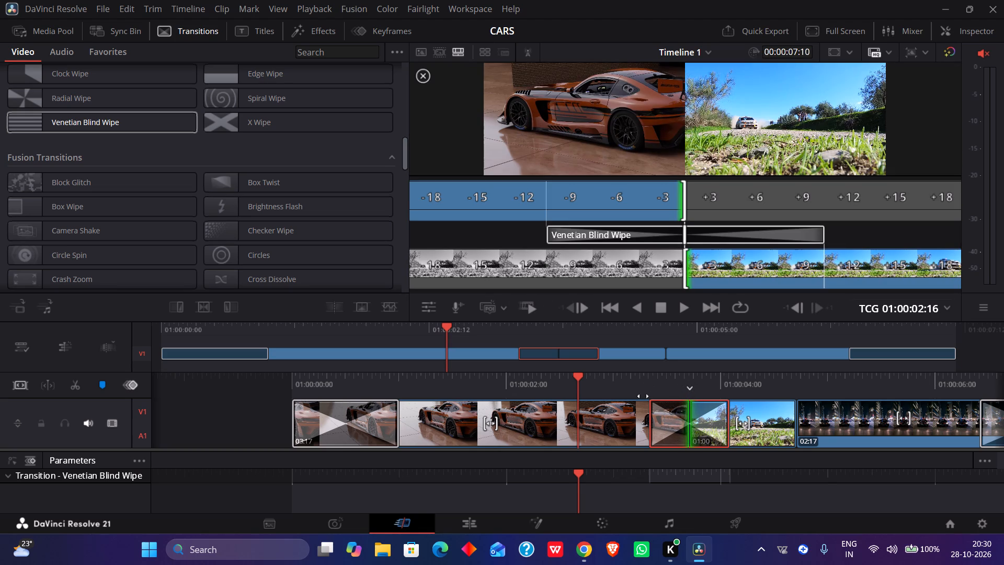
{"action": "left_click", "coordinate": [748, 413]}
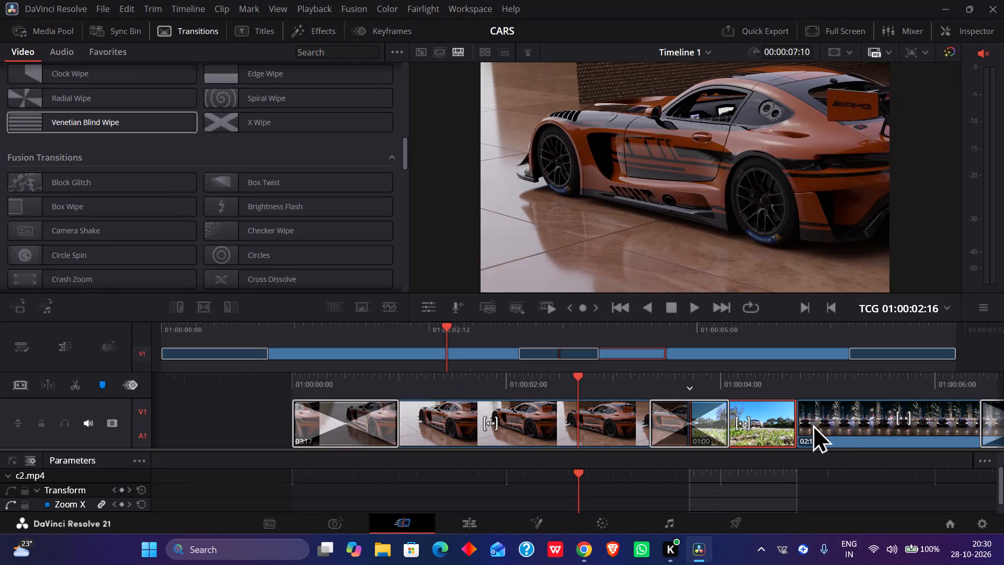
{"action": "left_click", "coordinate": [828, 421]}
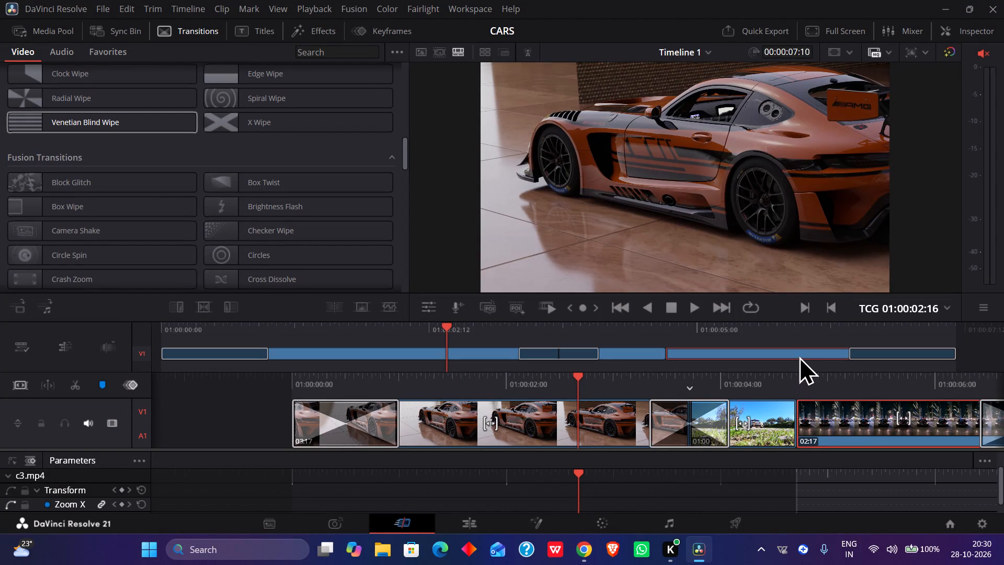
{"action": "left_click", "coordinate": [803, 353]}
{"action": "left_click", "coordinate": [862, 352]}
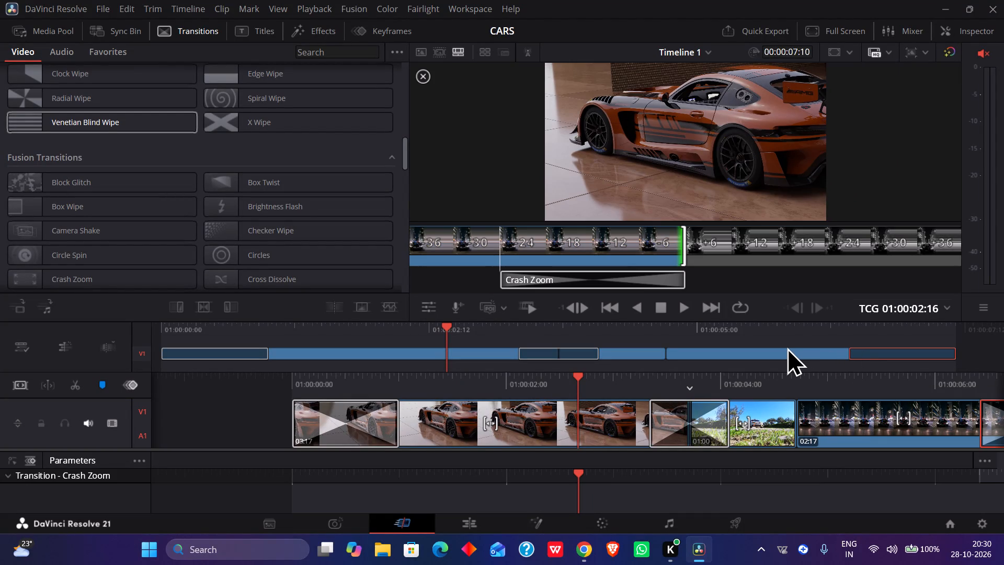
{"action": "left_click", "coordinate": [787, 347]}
Play from about 01:00:02:19 across the Venetian Blind Wipe, stop inside c3 at 01:00:05:23 and clear the clip selection.
{"action": "left_click", "coordinate": [723, 329]}
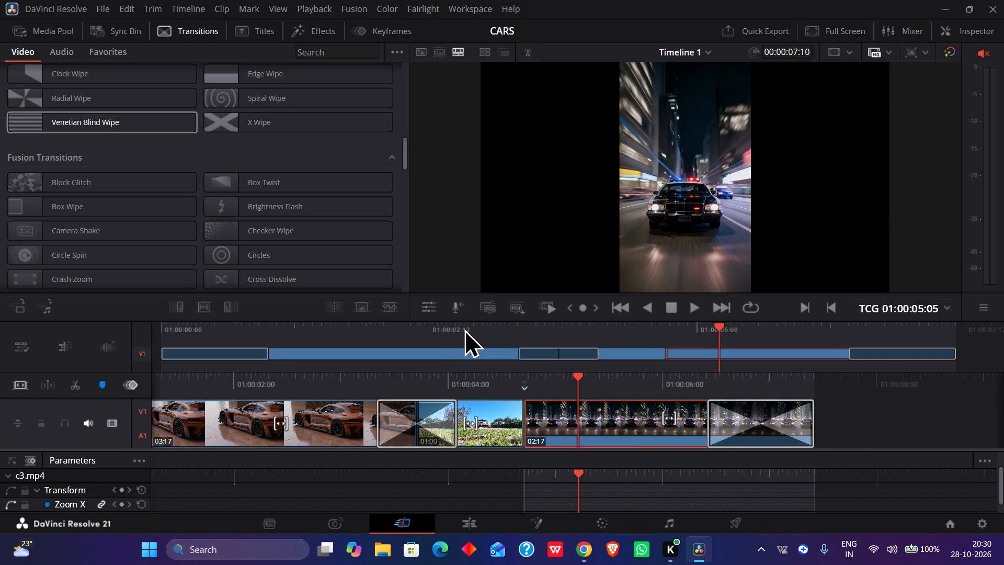
{"action": "left_click", "coordinate": [464, 329]}
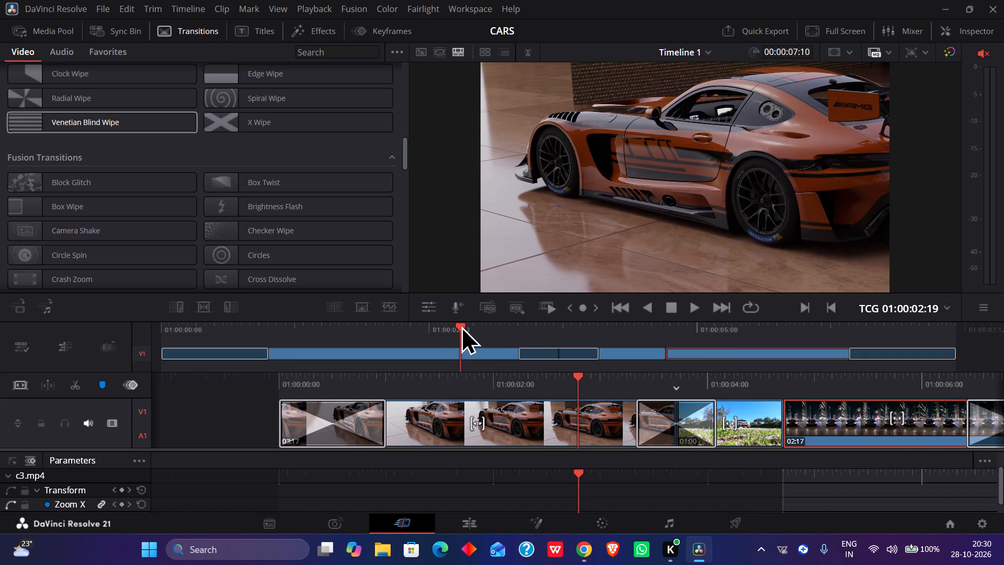
{"action": "scroll", "coordinate": [458, 410], "scroll_direction": "right", "scroll_amount": 6}
{"action": "key", "text": "l"}
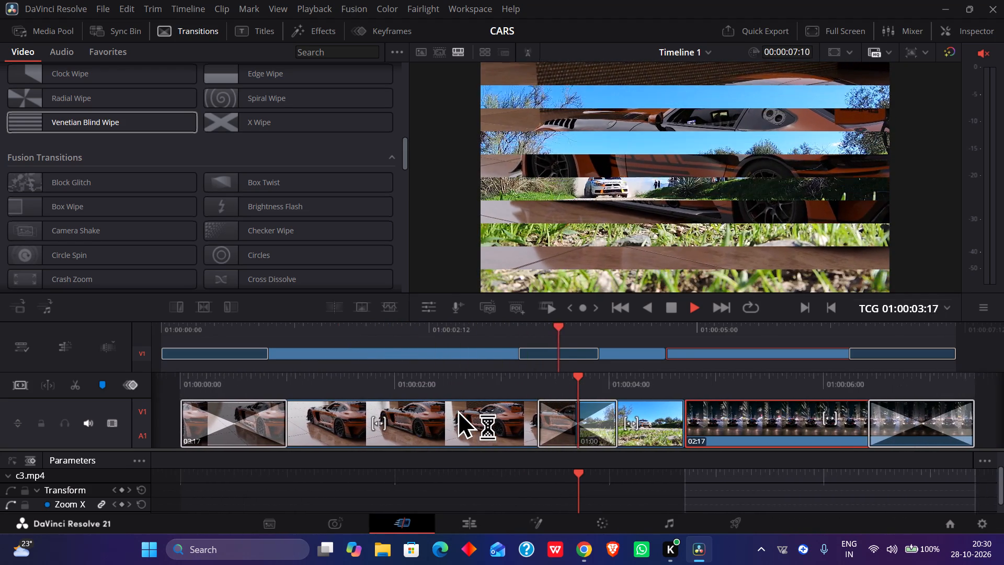
{"action": "key", "text": "space"}
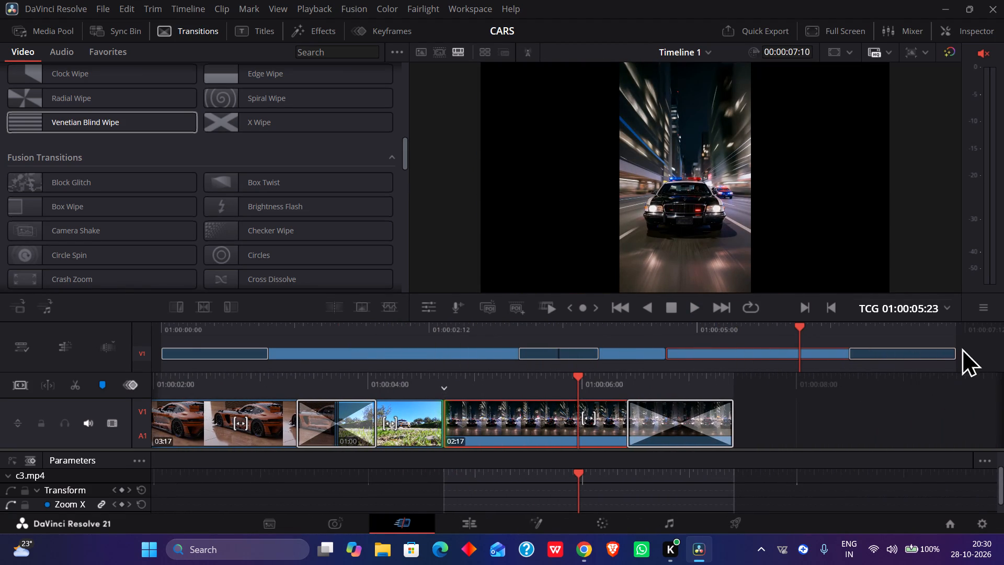
{"action": "left_click", "coordinate": [987, 344]}
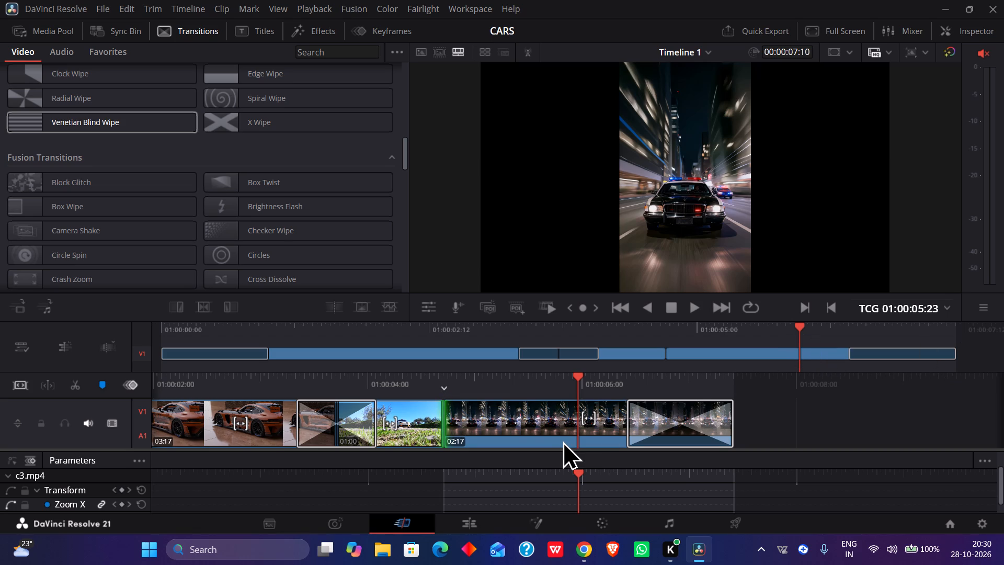
Compare the available video transitions and add a Tile Wipe at the cut between c2 and c3 at 01:00:04:17.
{"action": "scroll", "coordinate": [563, 440], "scroll_direction": "right", "scroll_amount": 1}
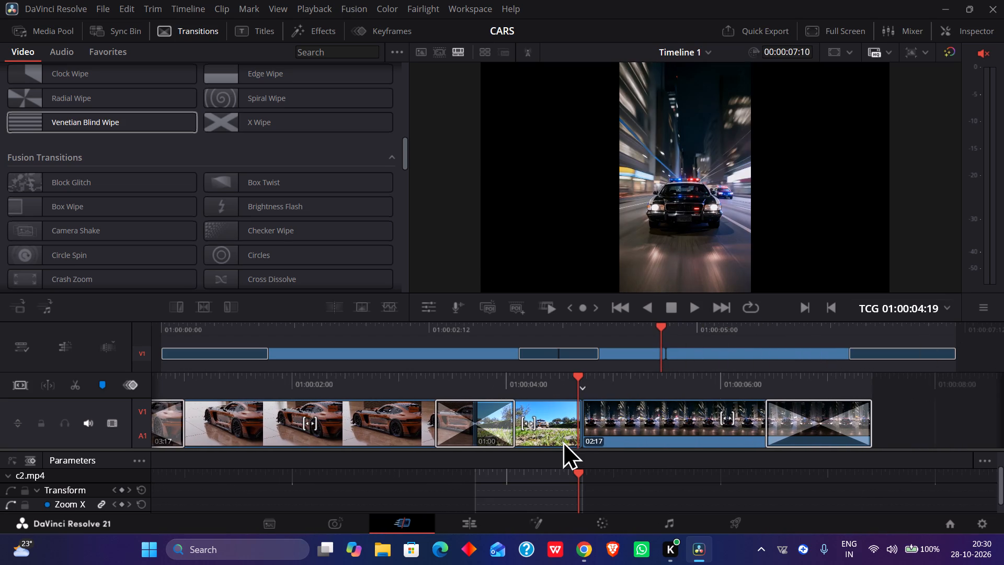
{"action": "scroll", "coordinate": [563, 440], "scroll_direction": "right", "scroll_amount": 2}
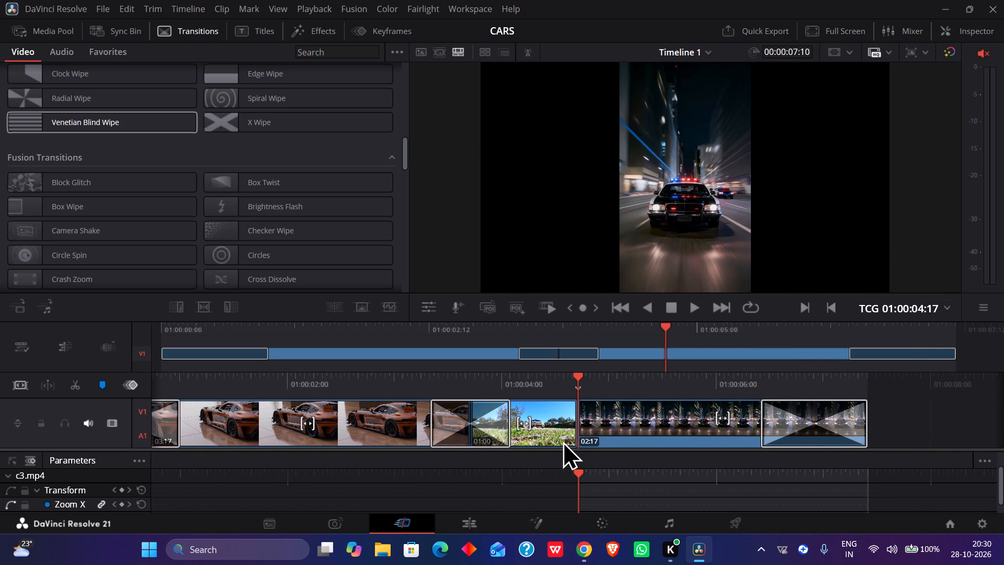
{"action": "scroll", "coordinate": [563, 440], "scroll_direction": "right", "scroll_amount": 2}
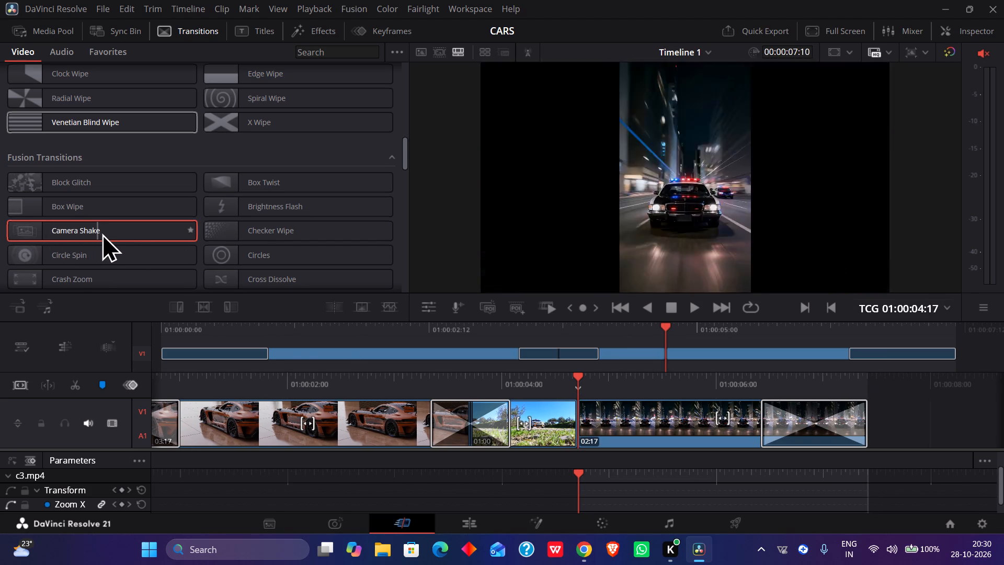
{"action": "scroll", "coordinate": [127, 231], "scroll_direction": "up", "scroll_amount": 1}
{"action": "scroll", "coordinate": [127, 231], "scroll_direction": "down", "scroll_amount": 1}
{"action": "scroll", "coordinate": [127, 231], "scroll_direction": "up", "scroll_amount": 3}
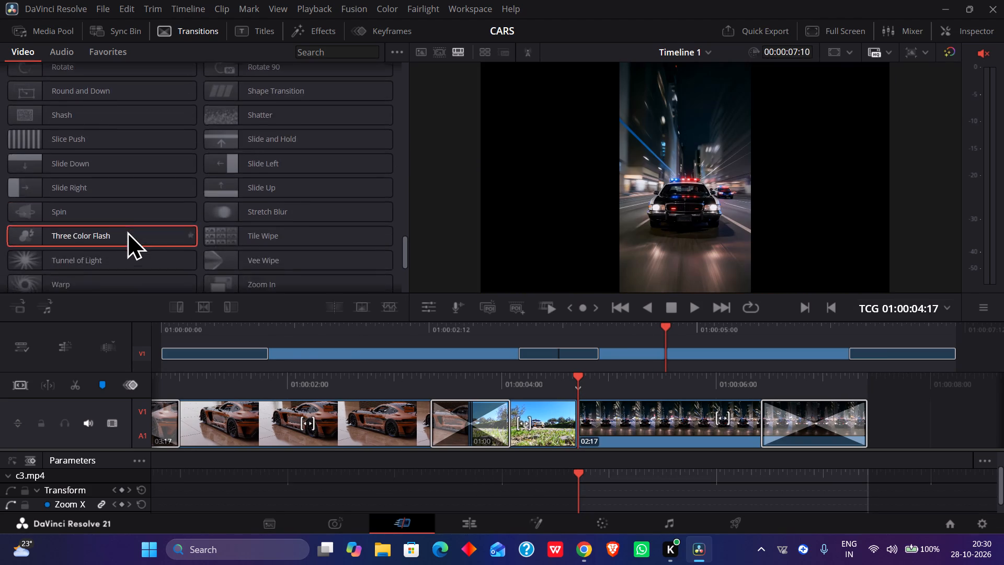
{"action": "scroll", "coordinate": [127, 231], "scroll_direction": "up", "scroll_amount": 11}
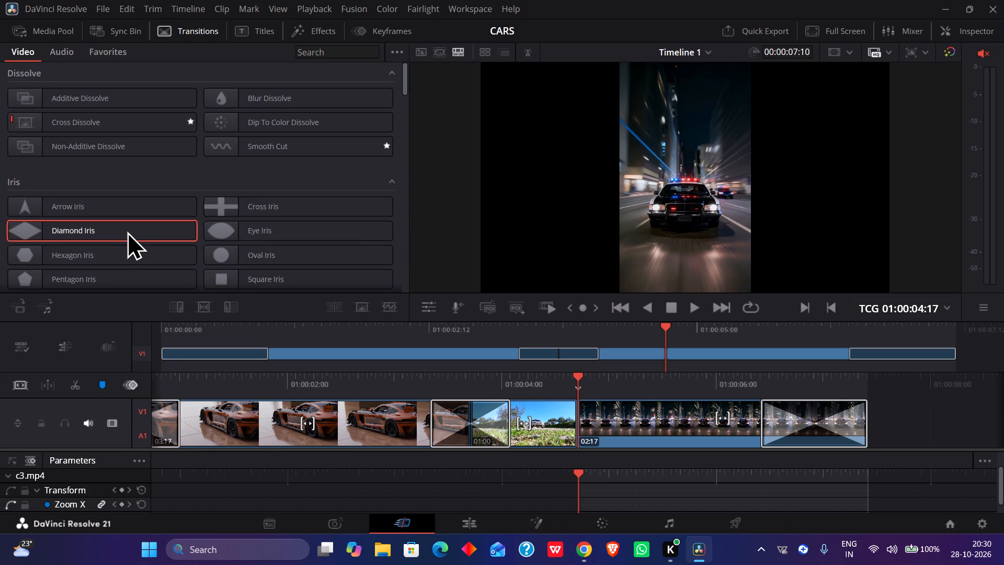
{"action": "scroll", "coordinate": [127, 231], "scroll_direction": "up", "scroll_amount": 9}
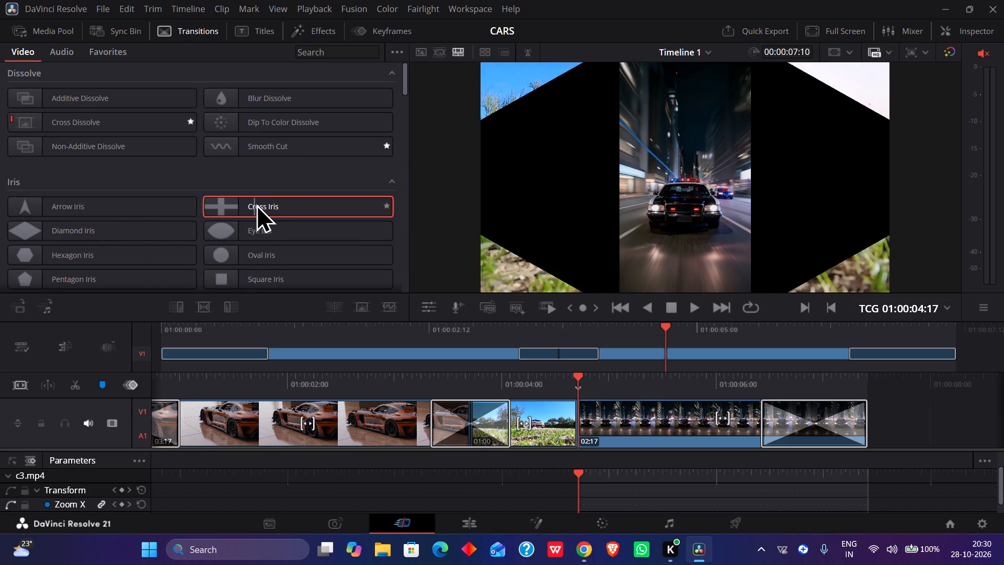
{"action": "scroll", "coordinate": [137, 216], "scroll_direction": "down", "scroll_amount": 1}
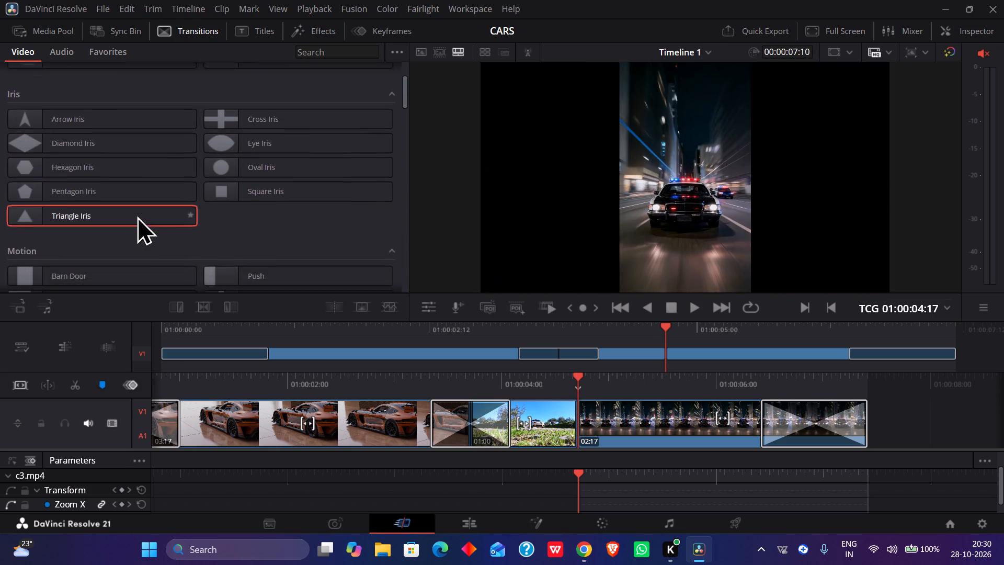
{"action": "scroll", "coordinate": [137, 216], "scroll_direction": "down", "scroll_amount": 1}
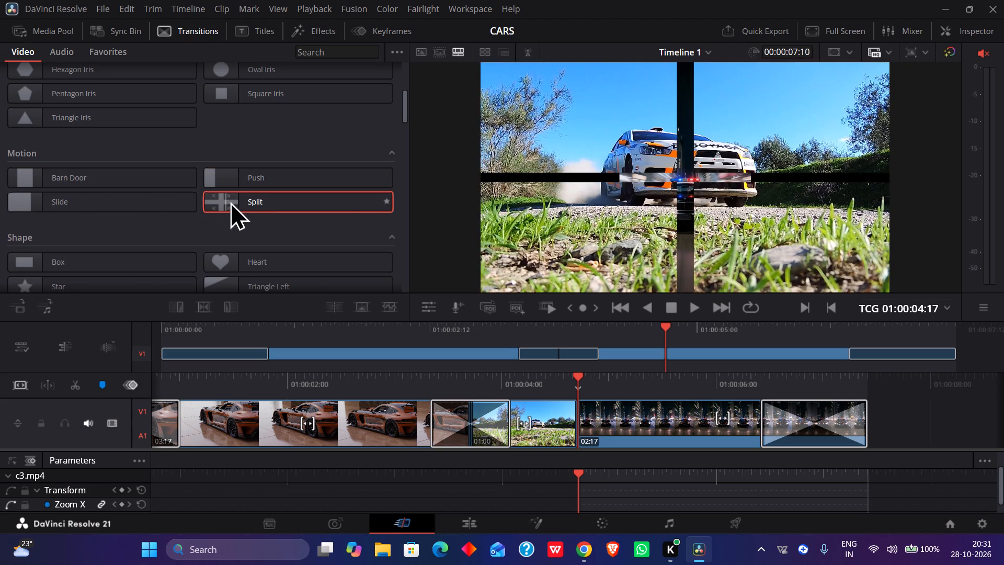
{"action": "scroll", "coordinate": [197, 238], "scroll_direction": "down", "scroll_amount": 1}
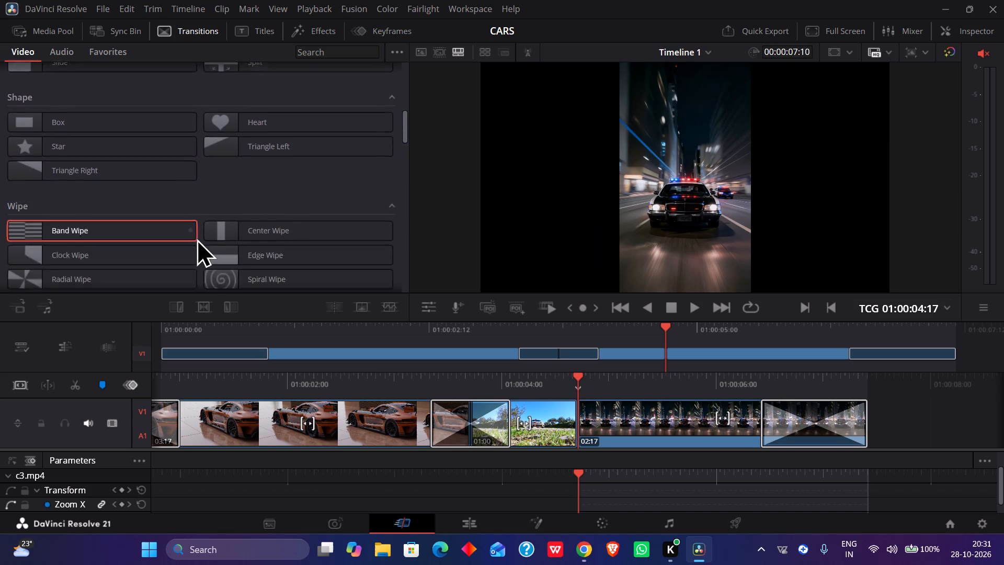
{"action": "scroll", "coordinate": [197, 238], "scroll_direction": "down", "scroll_amount": 2}
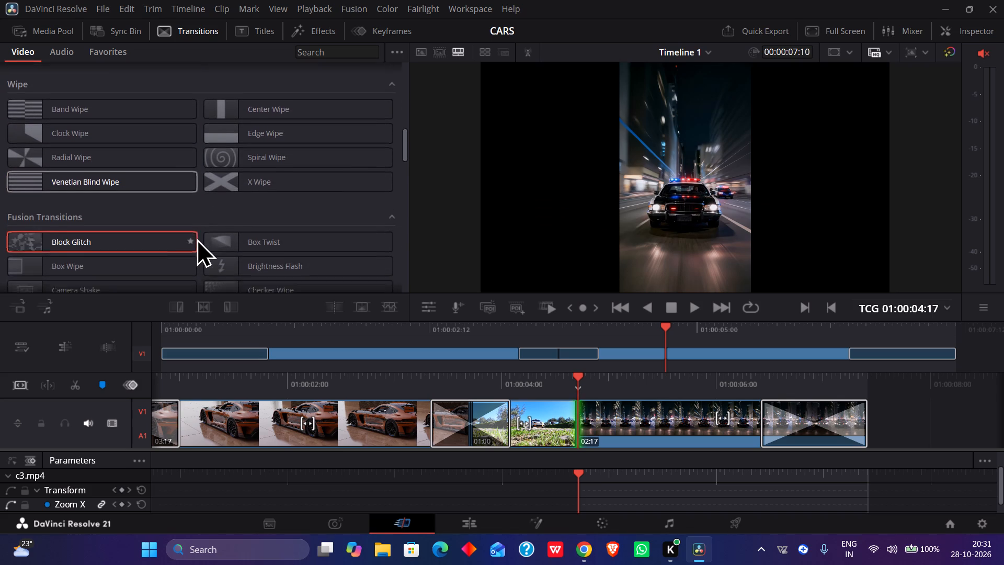
{"action": "scroll", "coordinate": [197, 238], "scroll_direction": "down", "scroll_amount": 2}
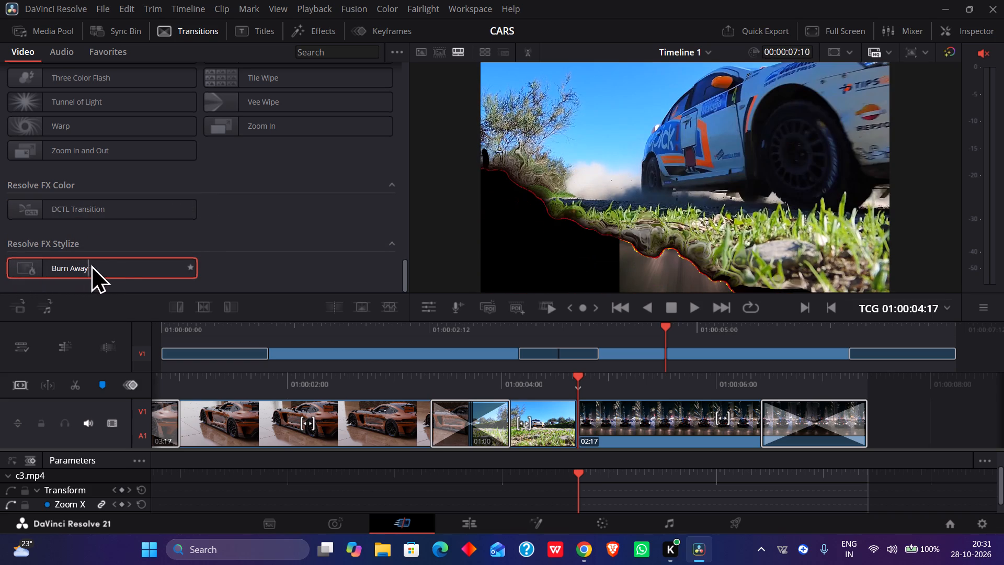
{"action": "scroll", "coordinate": [172, 253], "scroll_direction": "down", "scroll_amount": 1}
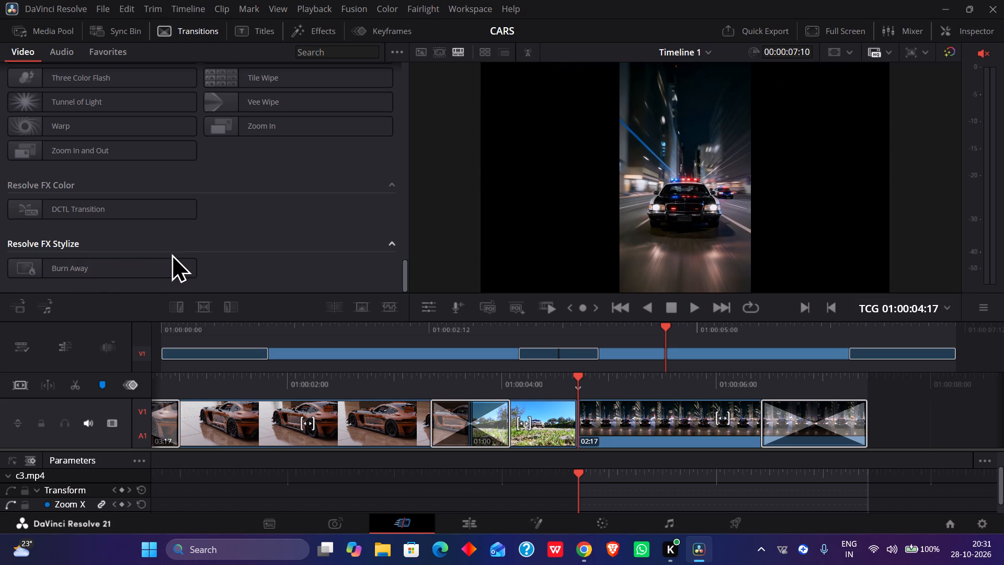
{"action": "scroll", "coordinate": [172, 253], "scroll_direction": "down", "scroll_amount": 2}
{"action": "scroll", "coordinate": [295, 204], "scroll_direction": "up", "scroll_amount": 1}
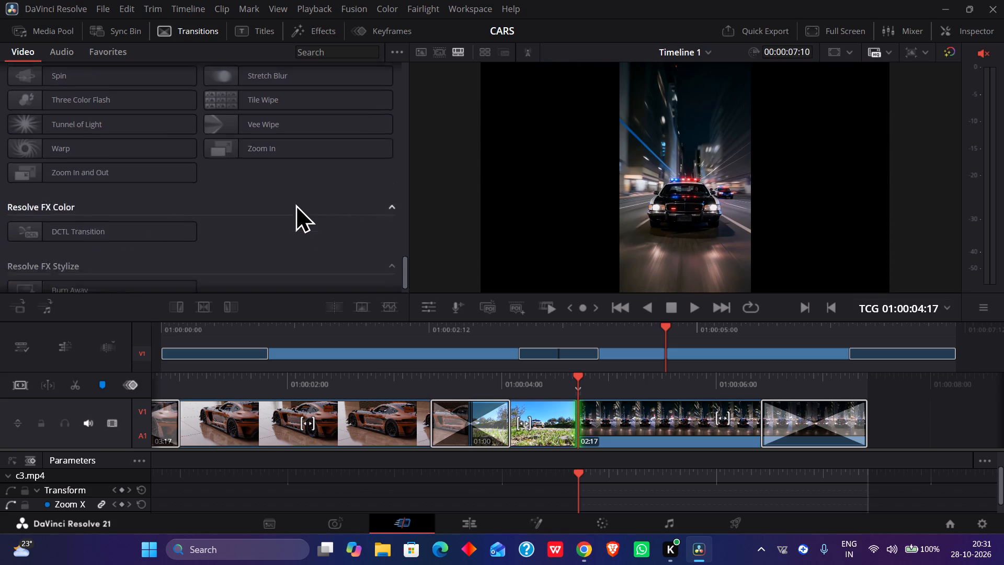
{"action": "scroll", "coordinate": [295, 204], "scroll_direction": "up", "scroll_amount": 1}
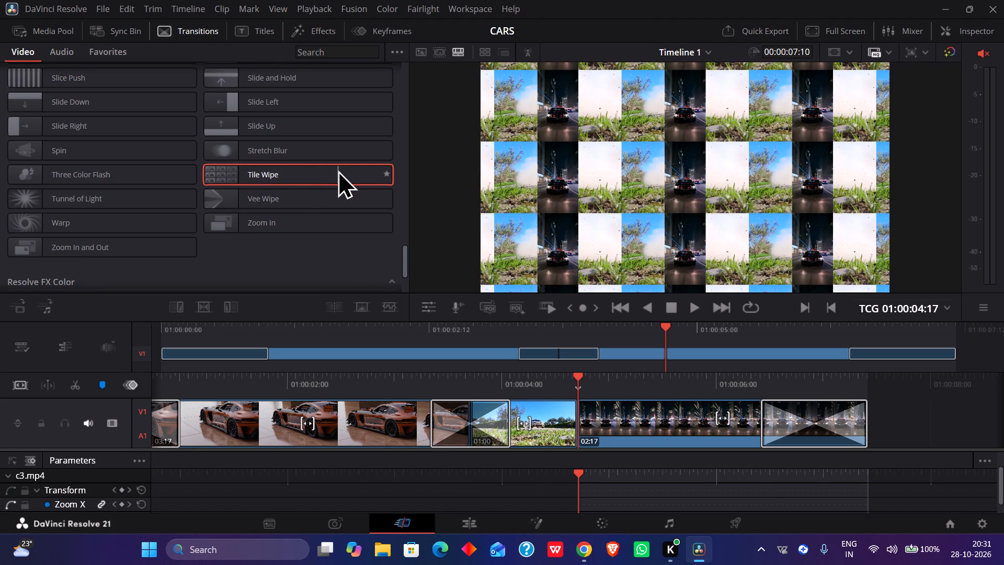
{"action": "double_click", "coordinate": [338, 169]}
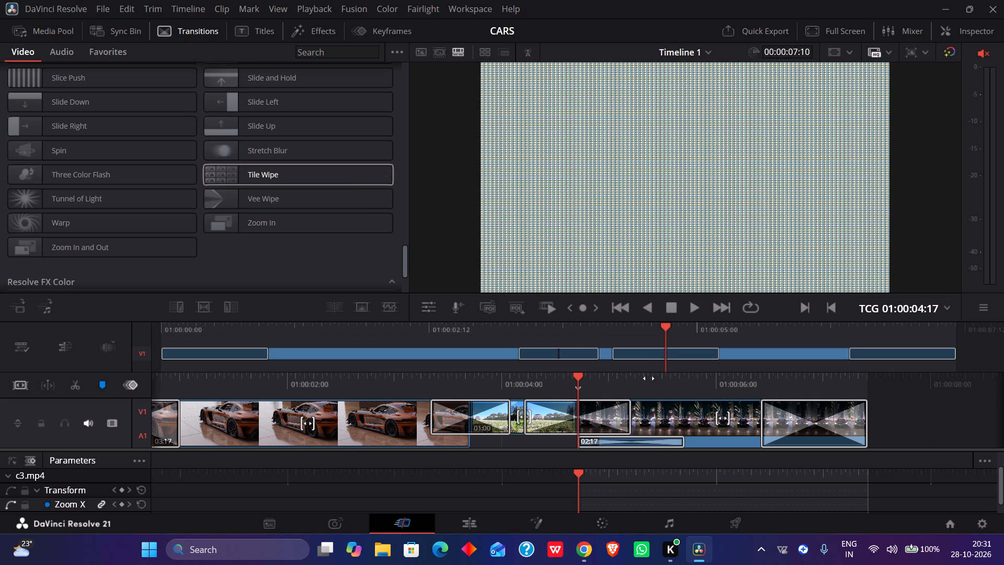
Shorten the Tile Wipe transition between c2 and c3 to about 16 frames and clear the selection.
{"action": "left_click", "coordinate": [646, 355]}
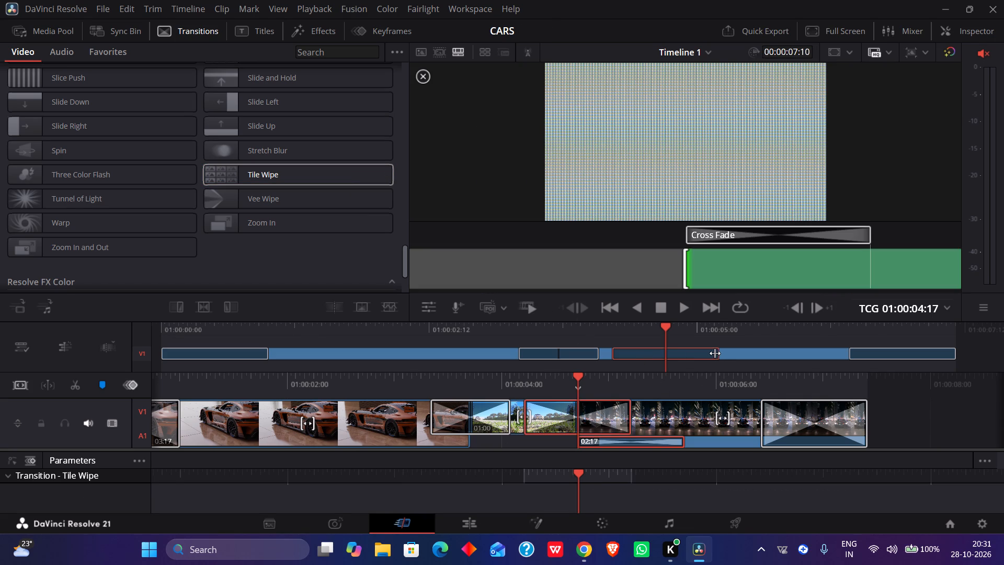
{"action": "left_click", "coordinate": [720, 354]}
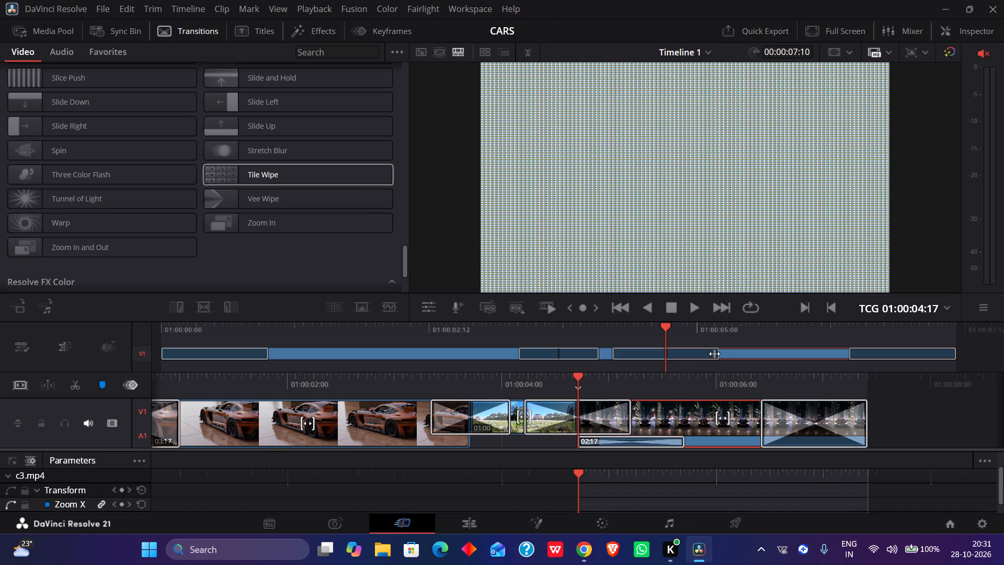
{"action": "left_click", "coordinate": [714, 354]}
{"action": "left_click_drag", "start_coordinate": [718, 354], "coordinate": [704, 358]}
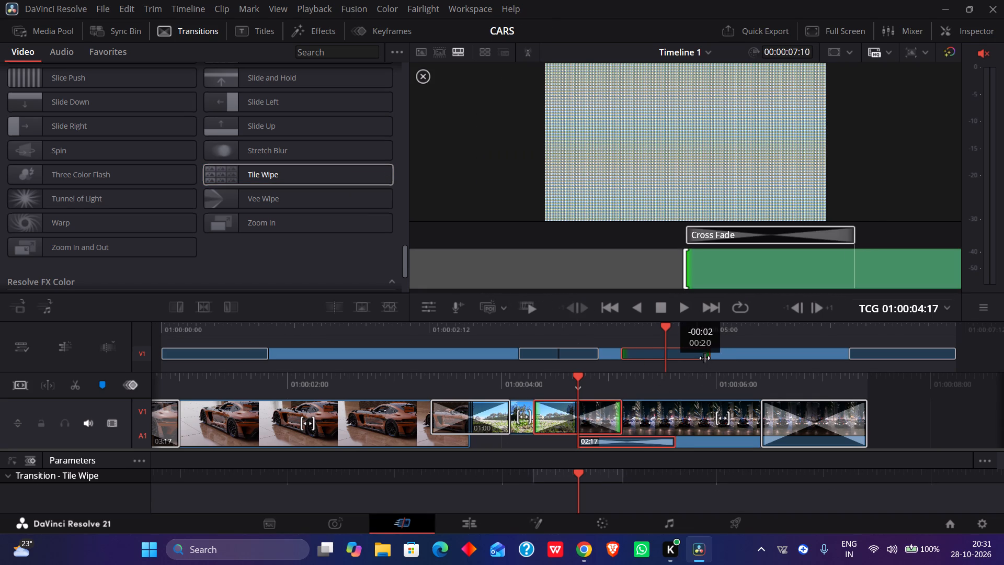
{"action": "left_click_drag", "start_coordinate": [704, 358], "coordinate": [696, 360]}
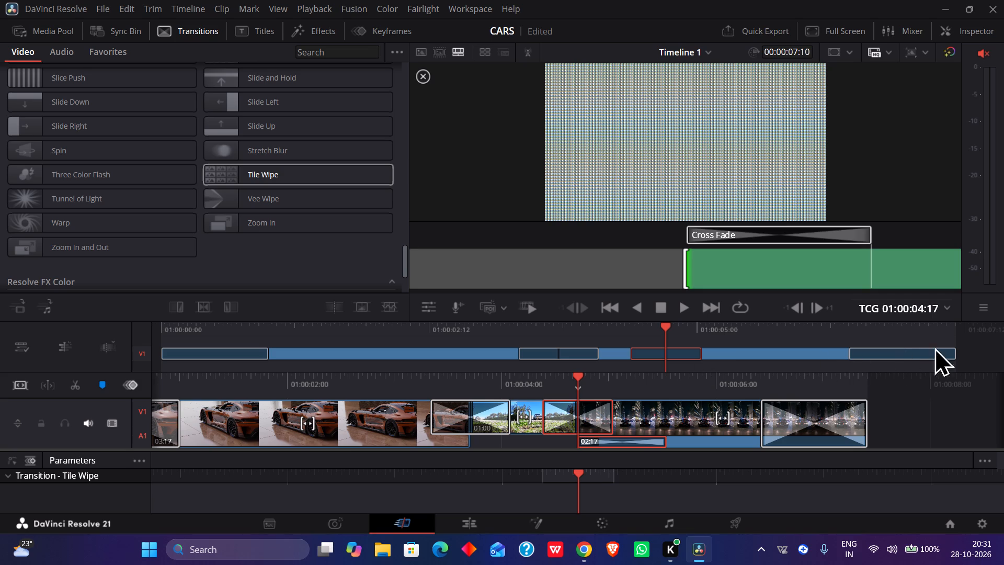
{"action": "left_click", "coordinate": [973, 348]}
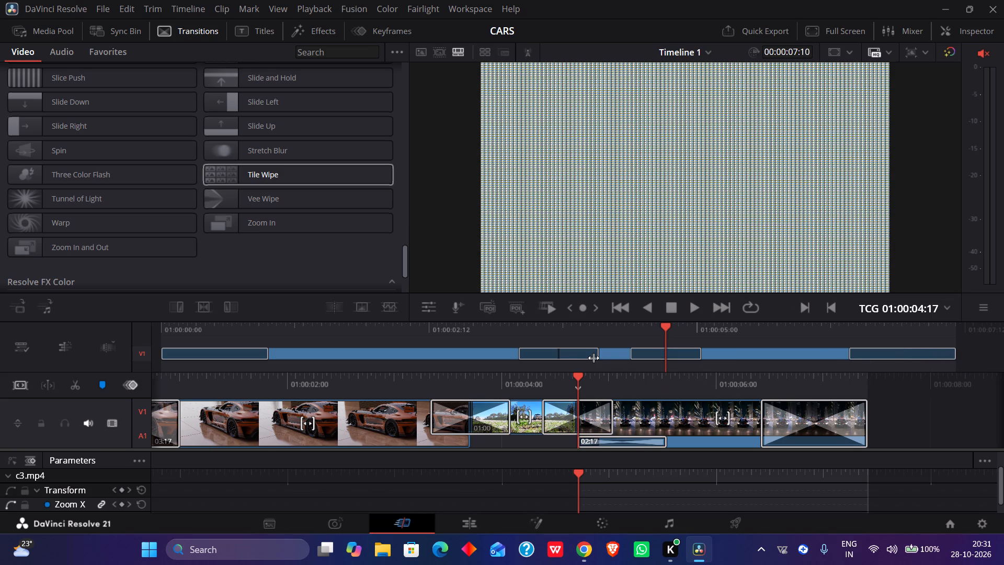
Play the whole timeline from 01:00:00:00 through all transitions to its end, and return to the start.
{"action": "scroll", "coordinate": [447, 406], "scroll_direction": "right", "scroll_amount": 9}
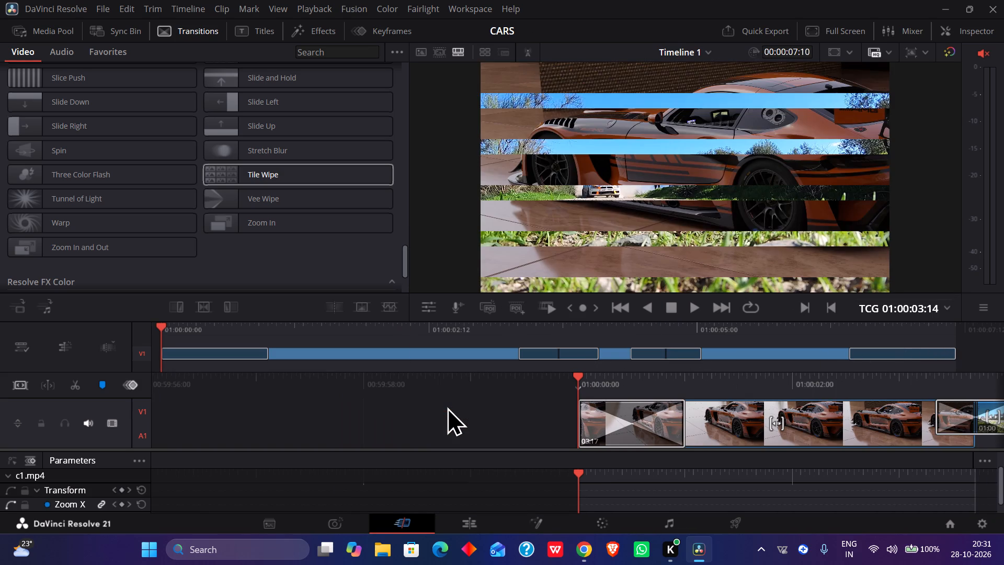
{"action": "key", "text": "l"}
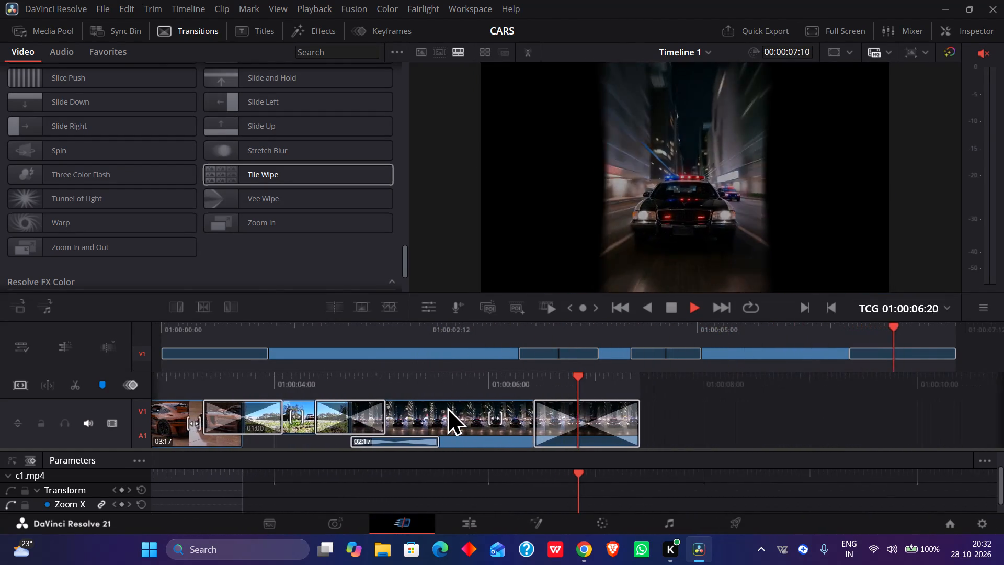
{"action": "key", "text": "space"}
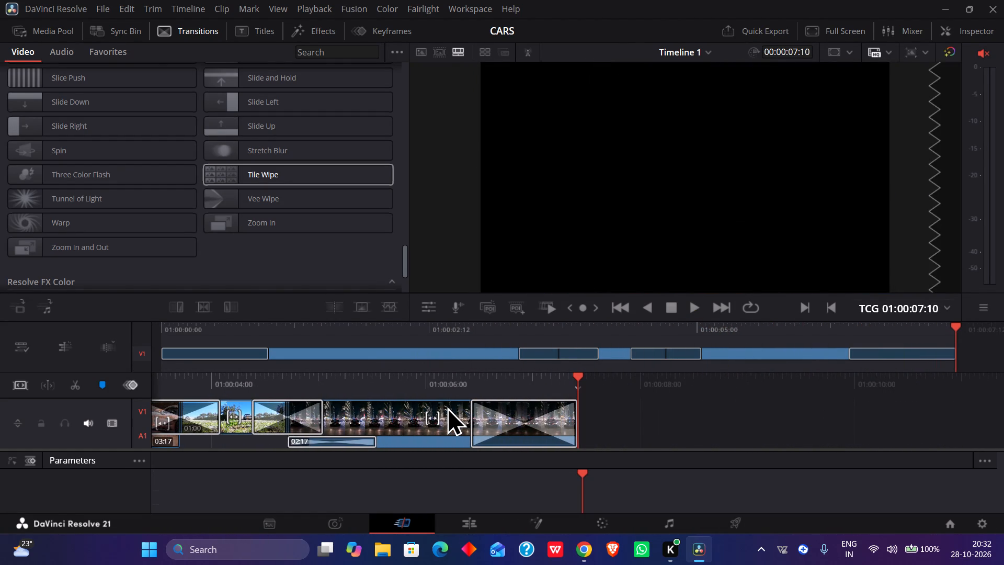
{"action": "scroll", "coordinate": [438, 414], "scroll_direction": "right", "scroll_amount": 10}
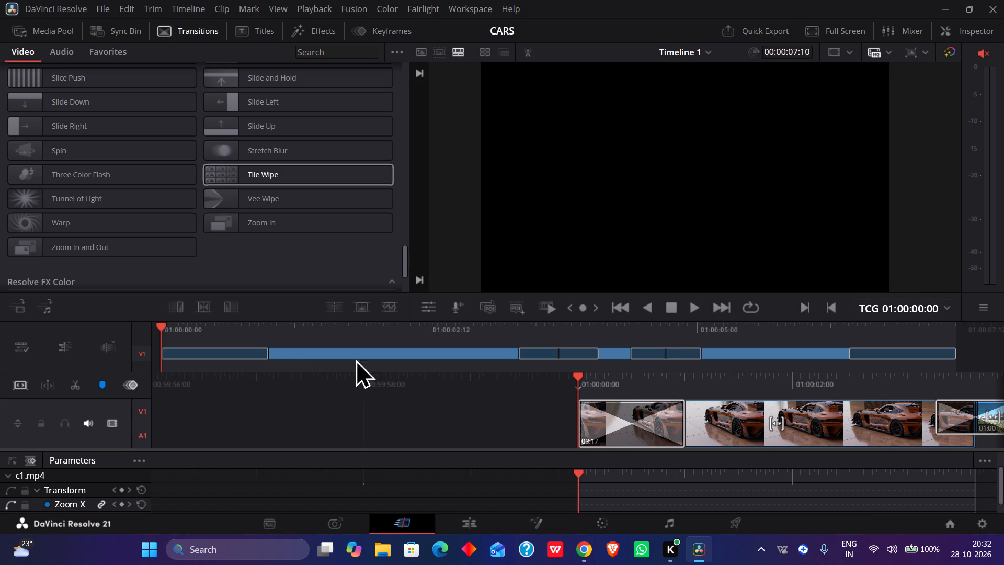
Browse the title presets to Text Box and play c1 from the timeline start, stopping at 01:00:02:00.
{"action": "left_click", "coordinate": [271, 29]}
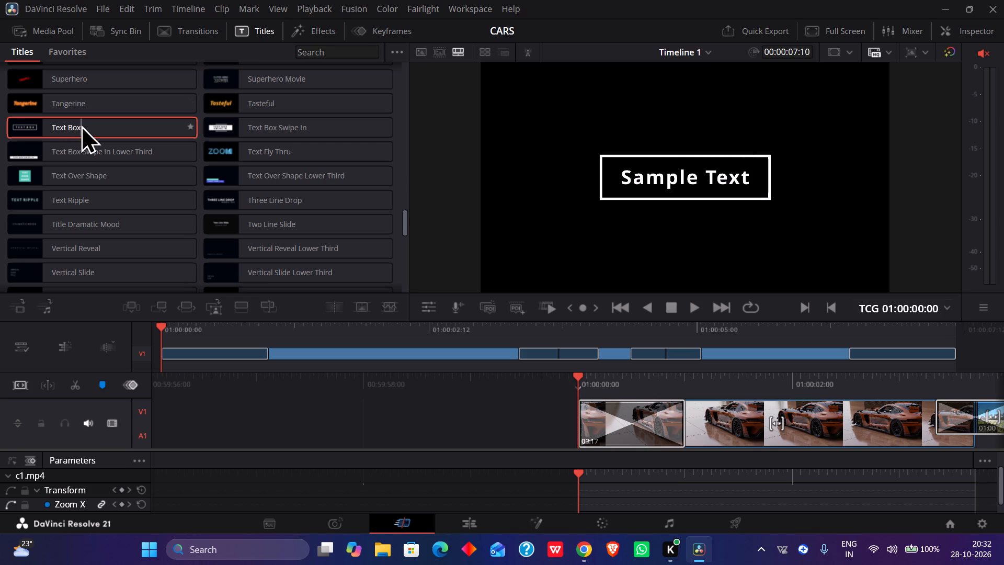
{"action": "key", "text": "l"}
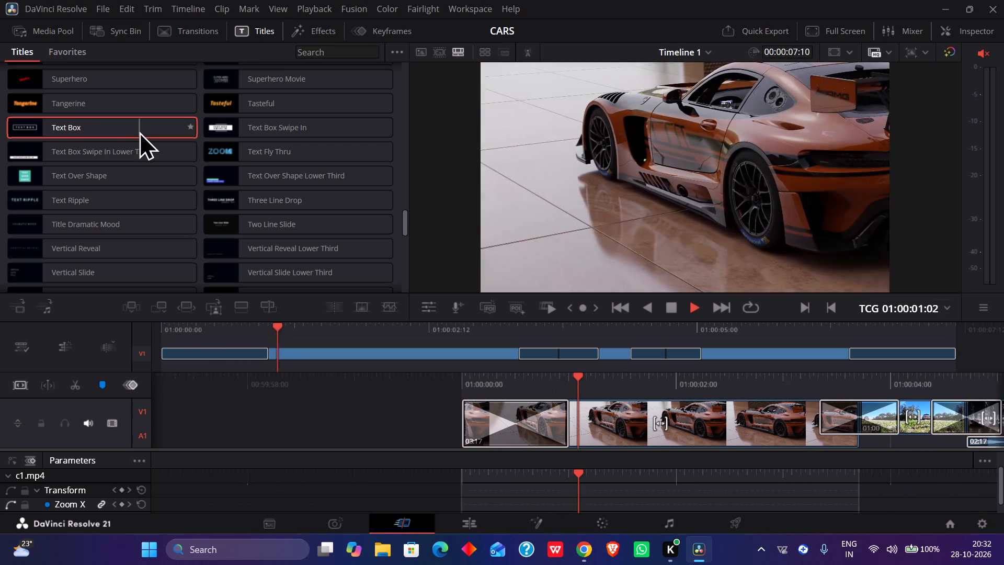
{"action": "key", "text": "space"}
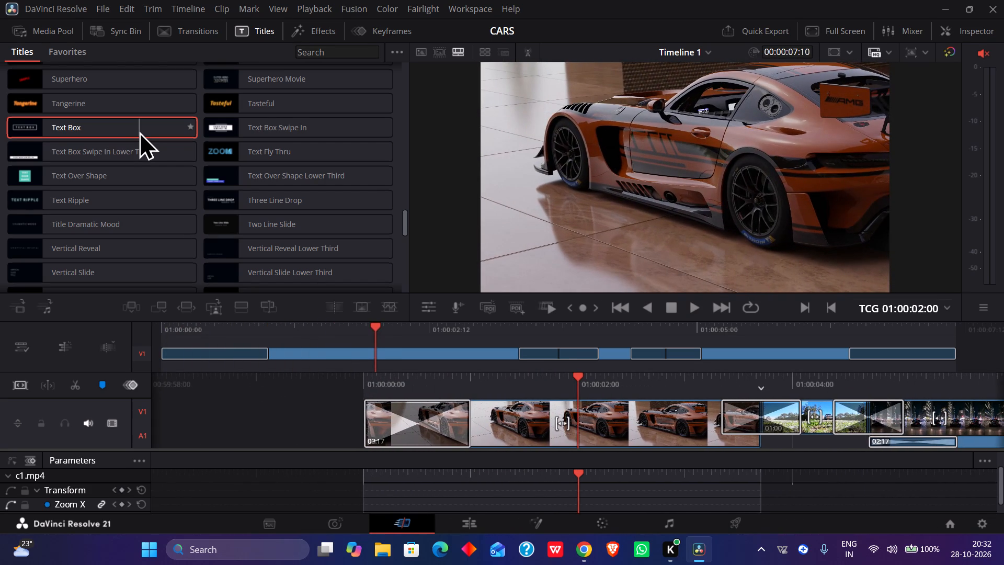
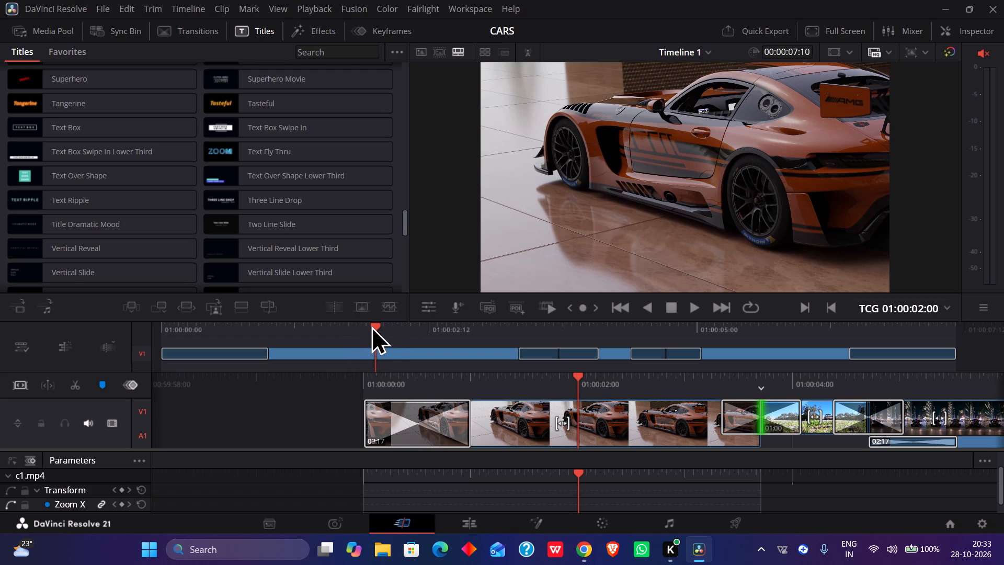
Preview the Text Fly Thru title and add it on a new track above c1, starting at 01:00:00:00.
{"action": "left_click_drag", "start_coordinate": [373, 324], "coordinate": [258, 324]}
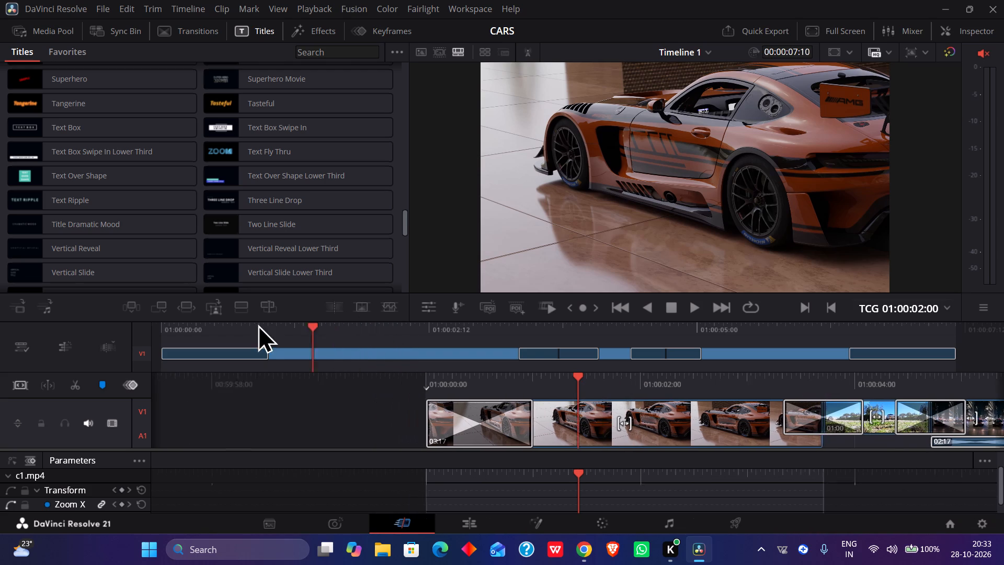
{"action": "left_click_drag", "start_coordinate": [258, 324], "coordinate": [138, 336]}
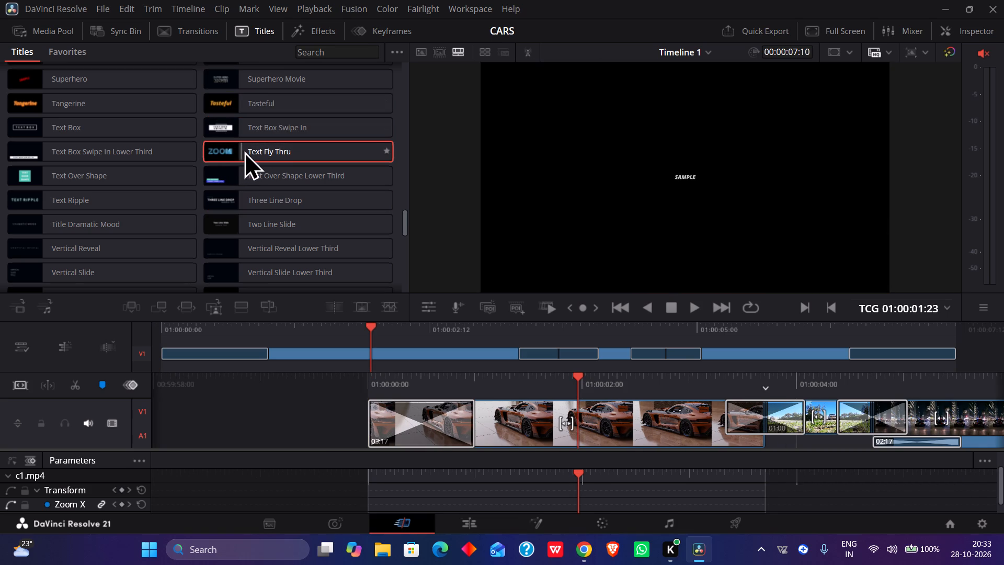
{"action": "double_click", "coordinate": [311, 152]}
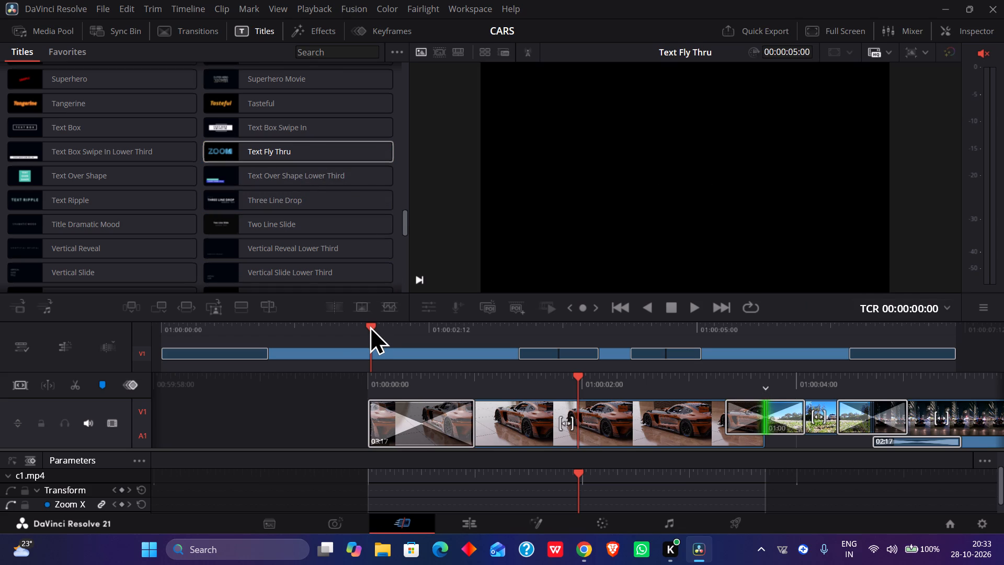
{"action": "left_click_drag", "start_coordinate": [370, 325], "coordinate": [143, 340]}
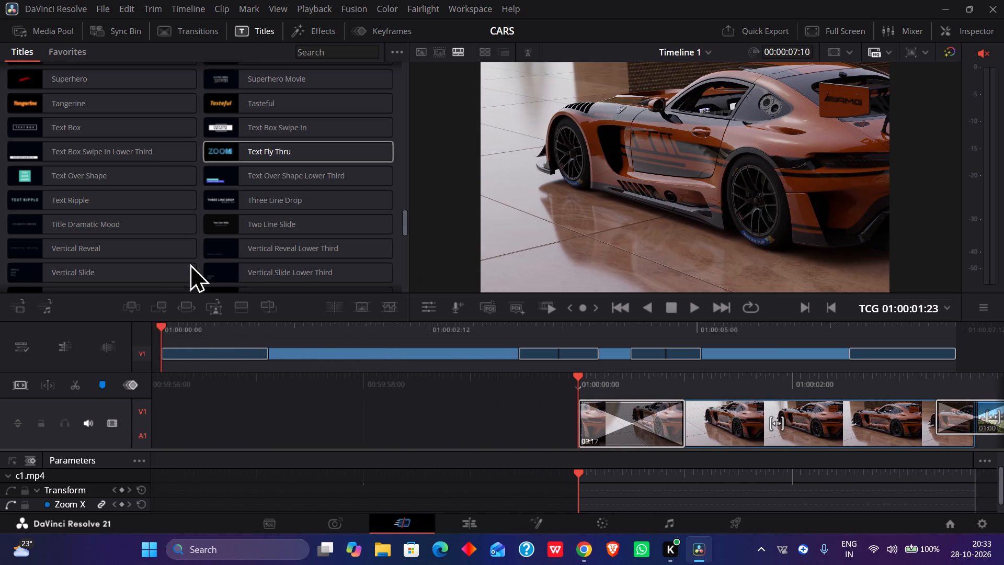
{"action": "left_click_drag", "start_coordinate": [269, 146], "coordinate": [267, 157]}
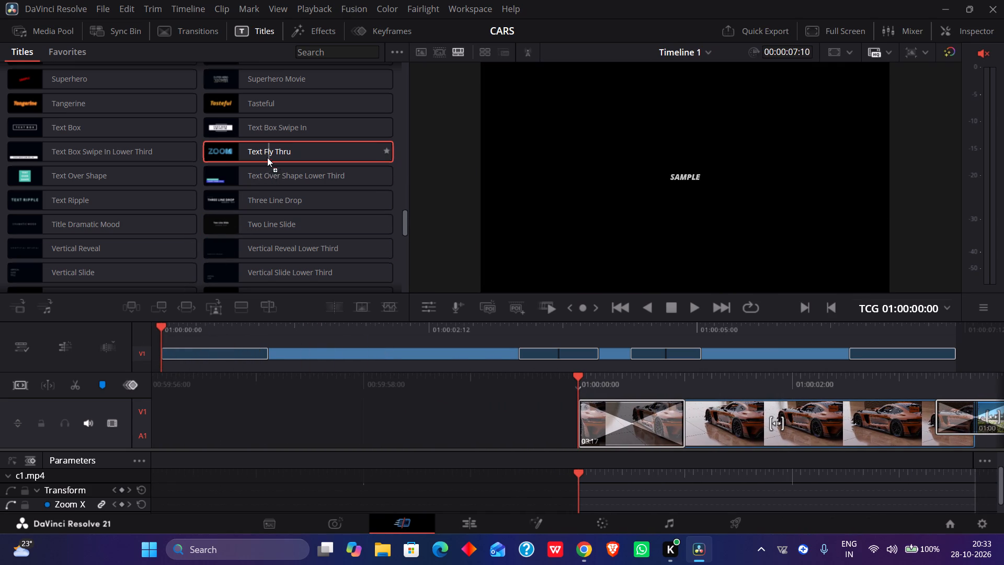
{"action": "left_click_drag", "start_coordinate": [267, 157], "coordinate": [199, 337]}
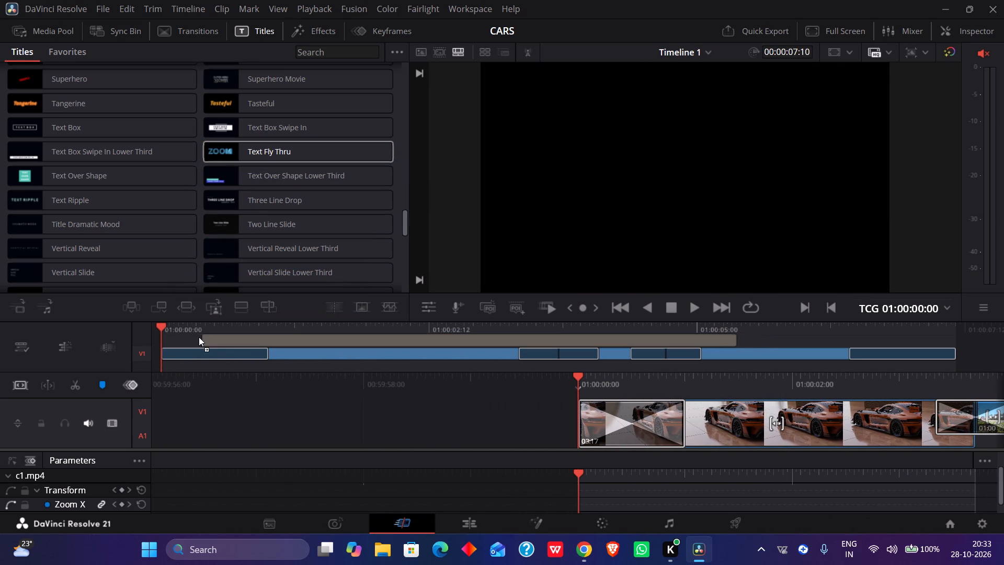
{"action": "left_click_drag", "start_coordinate": [199, 337], "coordinate": [161, 339]}
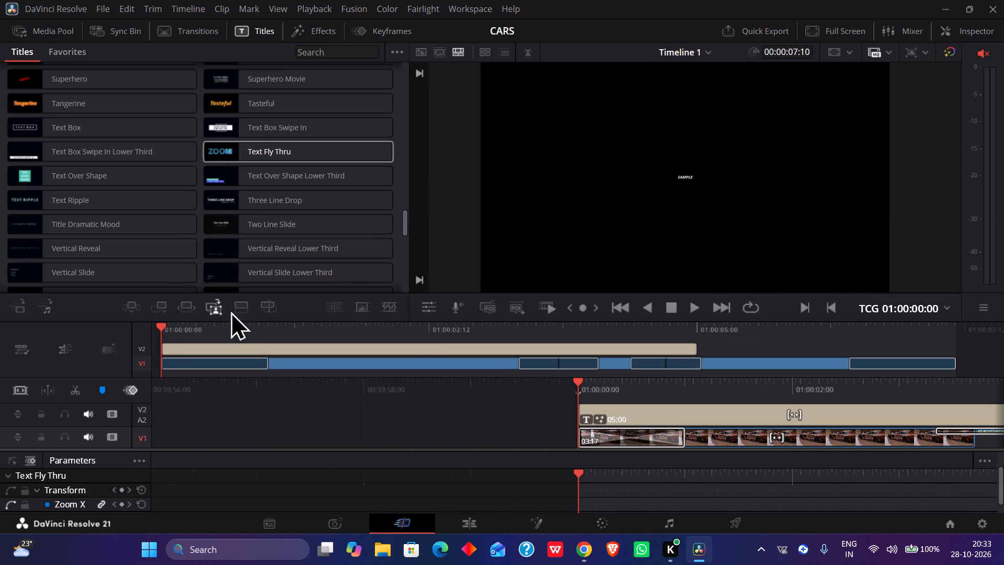
Shorten the Text Fly Thru title to 01:00 so it ends with the opening transition on c1.
{"action": "left_click", "coordinate": [585, 346]}
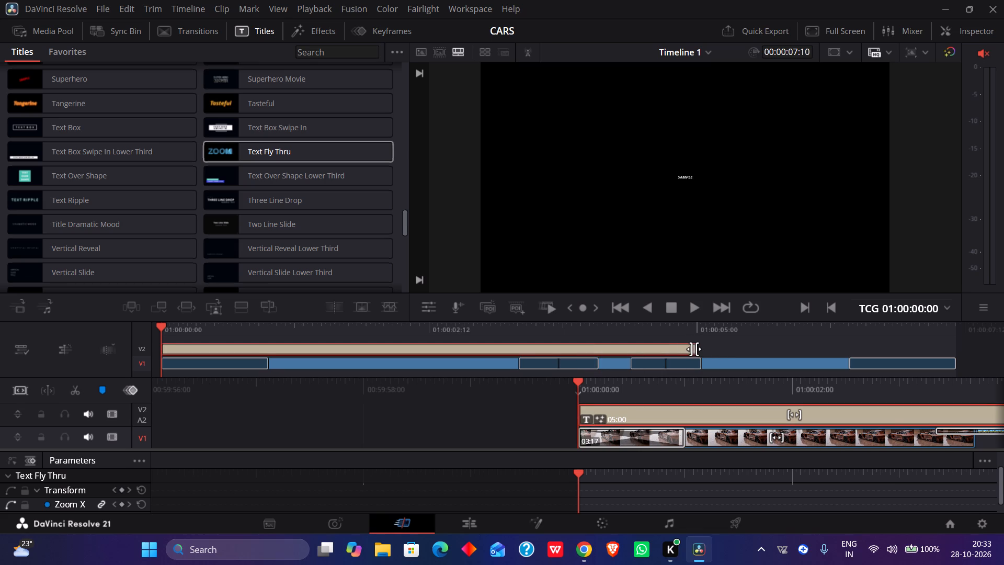
{"action": "left_click_drag", "start_coordinate": [694, 349], "coordinate": [398, 356]}
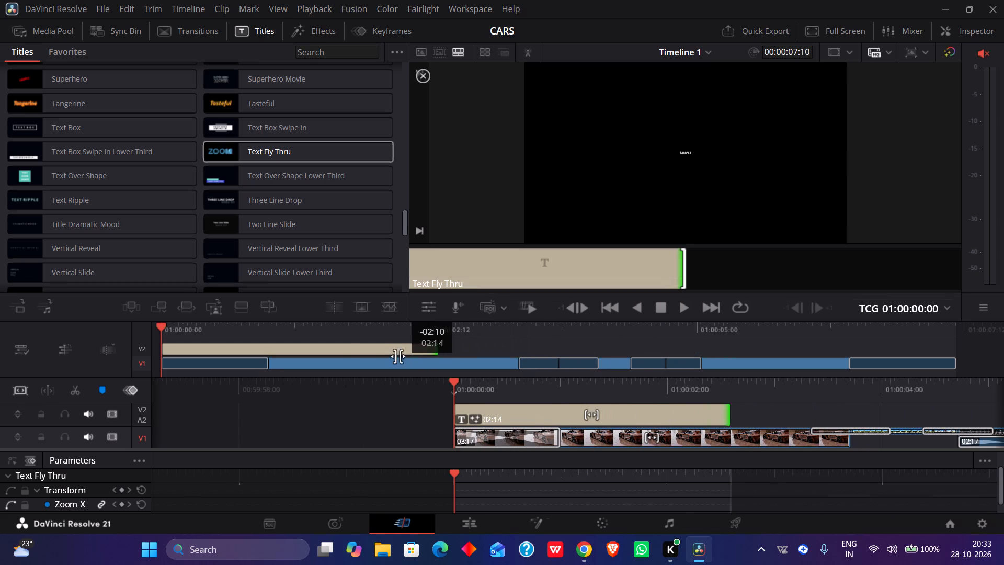
{"action": "left_click_drag", "start_coordinate": [398, 356], "coordinate": [271, 358]}
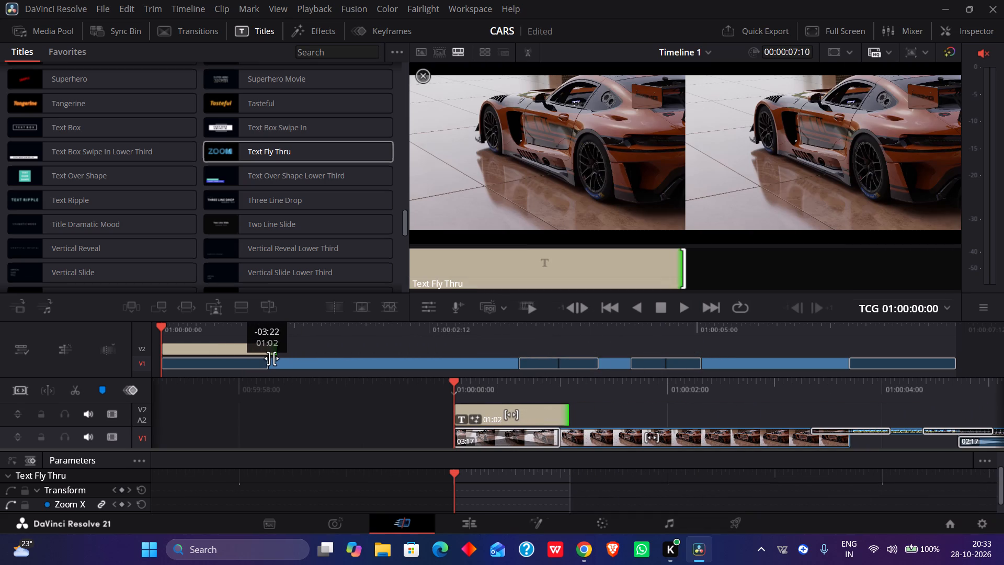
{"action": "left_click_drag", "start_coordinate": [271, 358], "coordinate": [264, 358]}
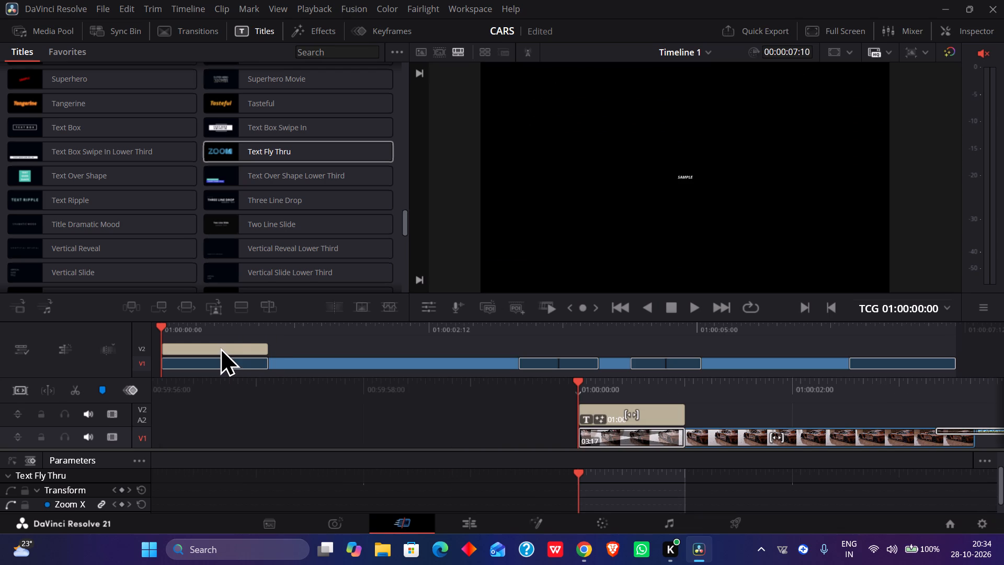
Play the title over c1 from the timeline start, stopping at 01:00:02:02.
{"action": "key", "text": "Right"}
{"action": "key", "text": "l"}
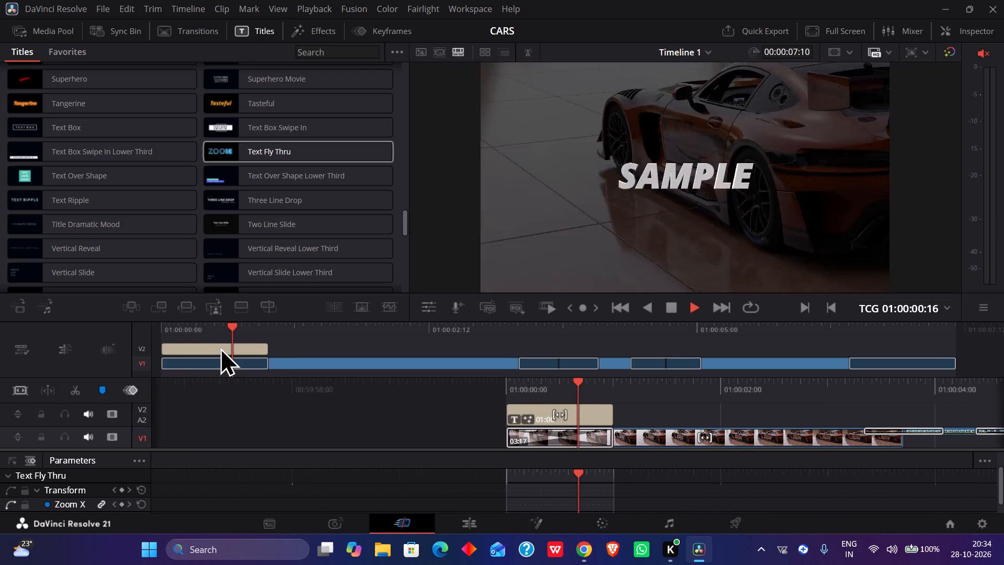
{"action": "key", "text": "space"}
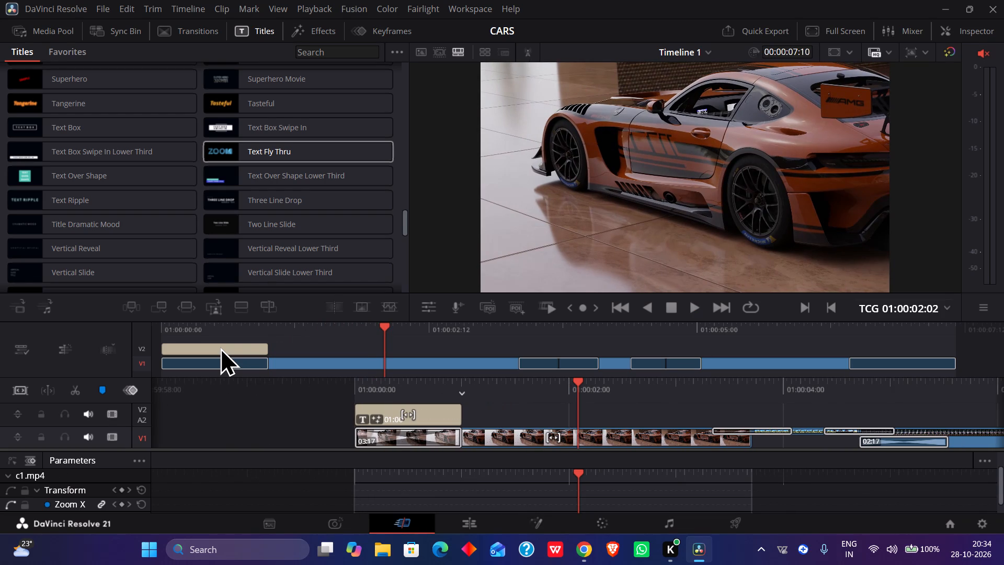
Replace the Text Fly Thru title's sample text with INFERNO GT.
{"action": "left_click", "coordinate": [227, 346]}
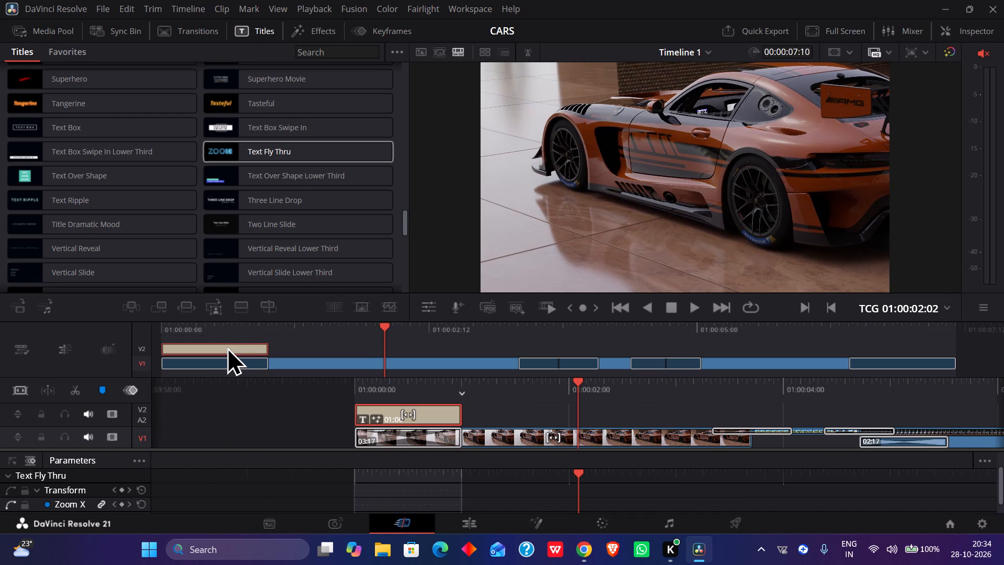
{"action": "left_click", "coordinate": [972, 30]}
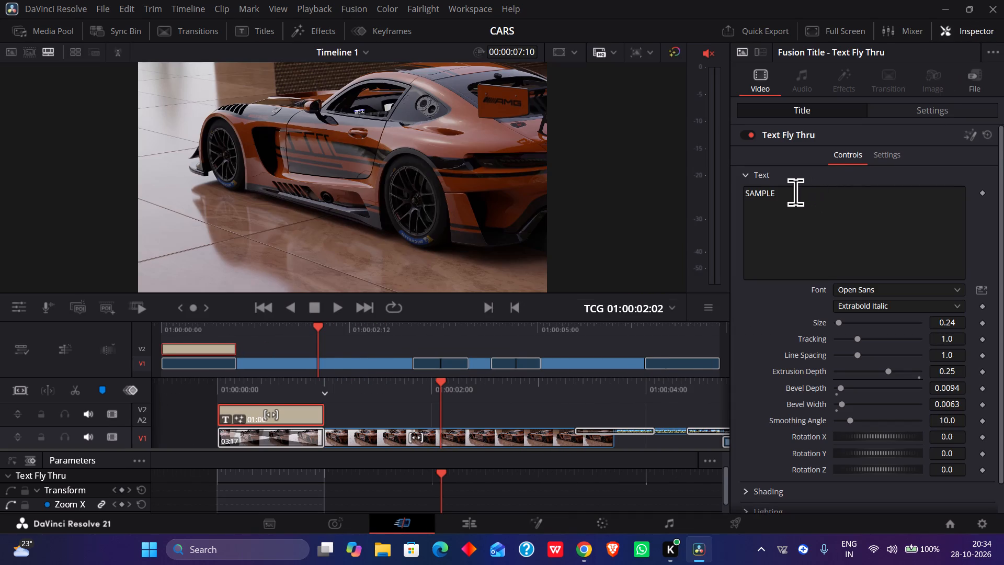
{"action": "left_click", "coordinate": [795, 192]}
{"action": "key", "text": "BackSpace"}
{"action": "key", "text": "BackSpace"}
{"action": "key", "text": "BackSpace"}
{"action": "key", "text": "BackSpace"}
{"action": "key", "text": "BackSpace"}
{"action": "key", "text": "BackSpace"}
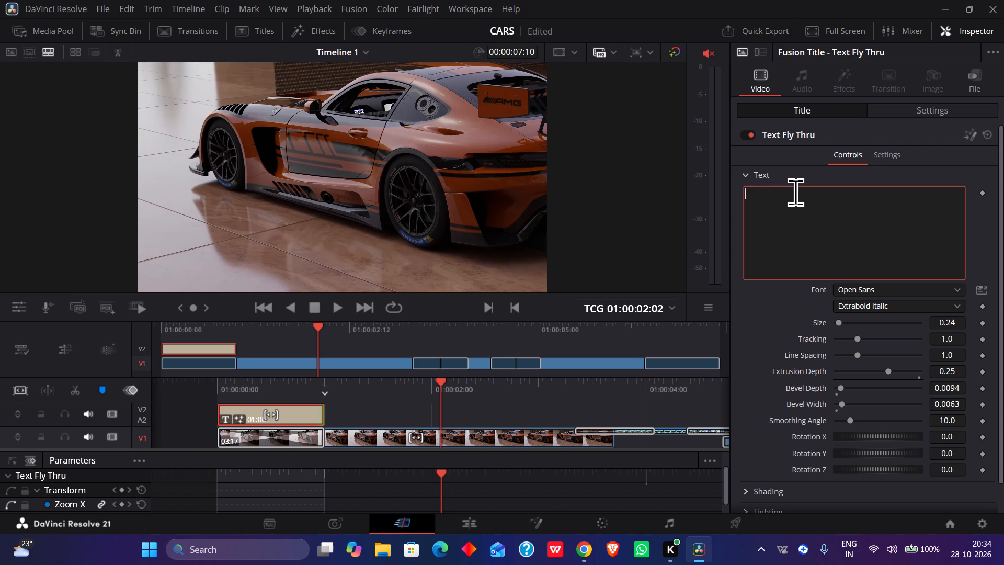
{"action": "type", "text": "IN"}
{"action": "key", "text": "f"}
{"action": "key", "text": "e"}
{"action": "type", "text": "RNO GT"}
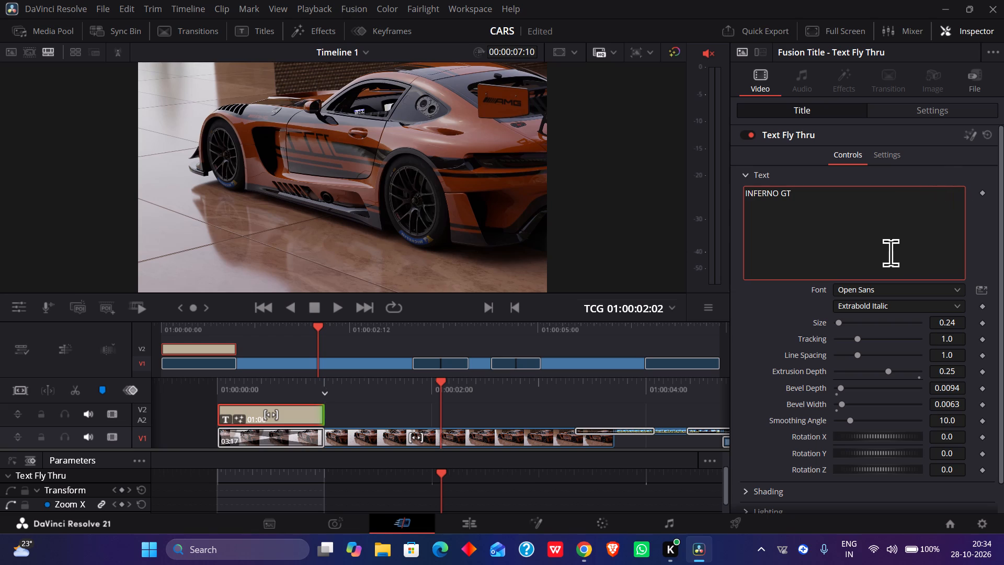
{"action": "scroll", "coordinate": [855, 341], "scroll_direction": "down", "scroll_amount": 1}
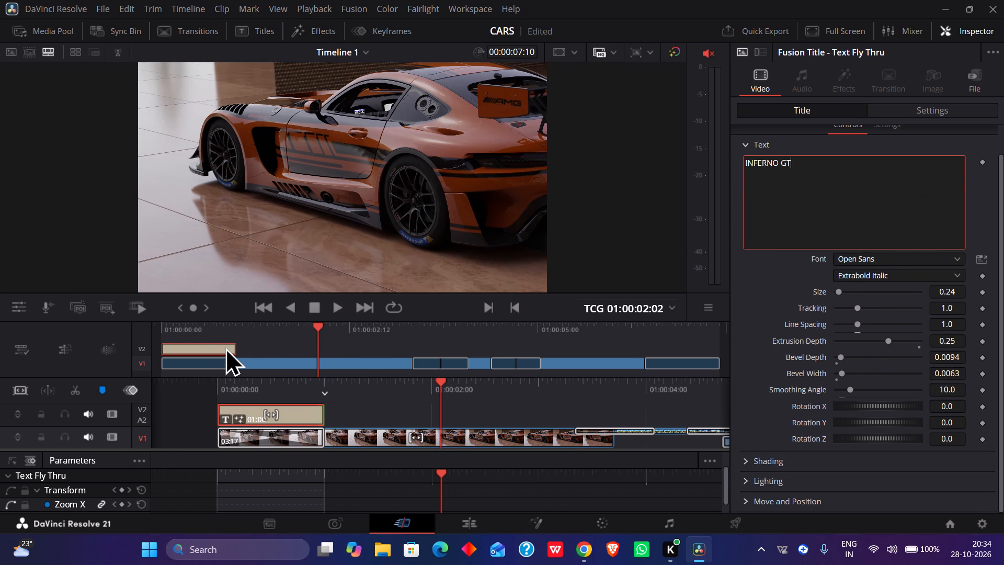
Extend the end of the INFERNO GT title so it lasts 01:13.
{"action": "left_click_drag", "start_coordinate": [230, 347], "coordinate": [237, 346]}
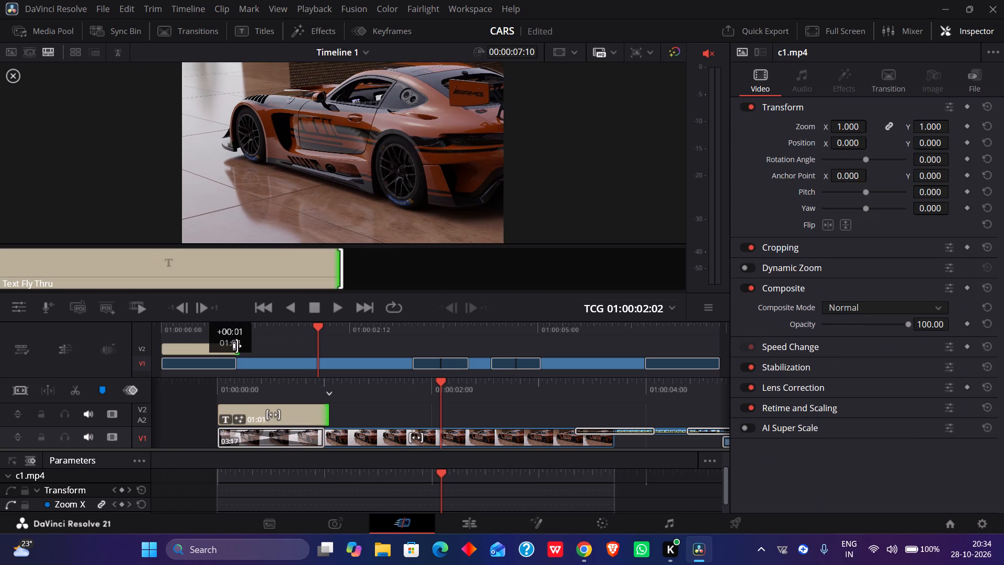
{"action": "left_click_drag", "start_coordinate": [237, 346], "coordinate": [273, 347]}
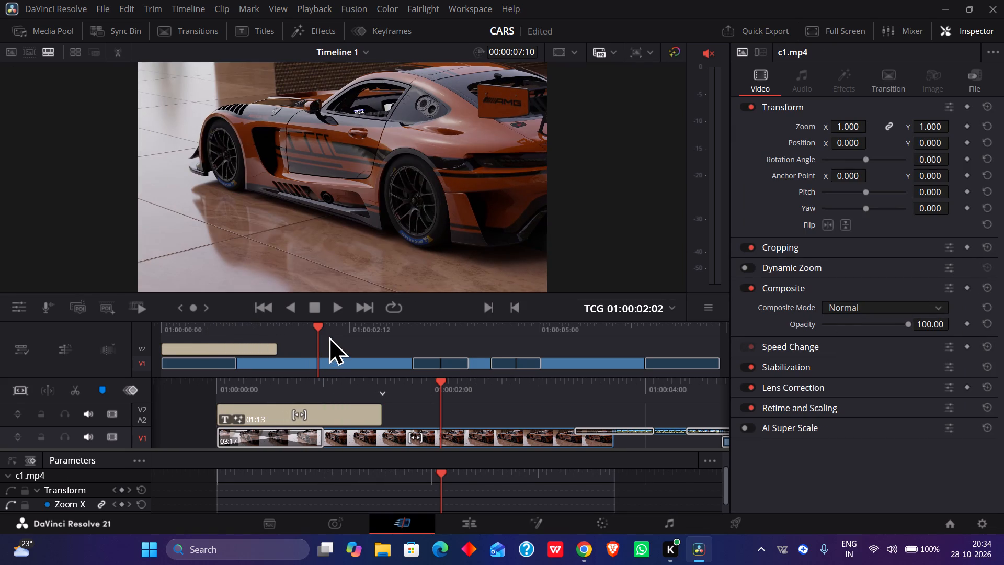
Scrub through the title's animation to 01:00:01:01 and increase the INFERNO GT text size to 0.31.
{"action": "left_click_drag", "start_coordinate": [316, 325], "coordinate": [227, 335]}
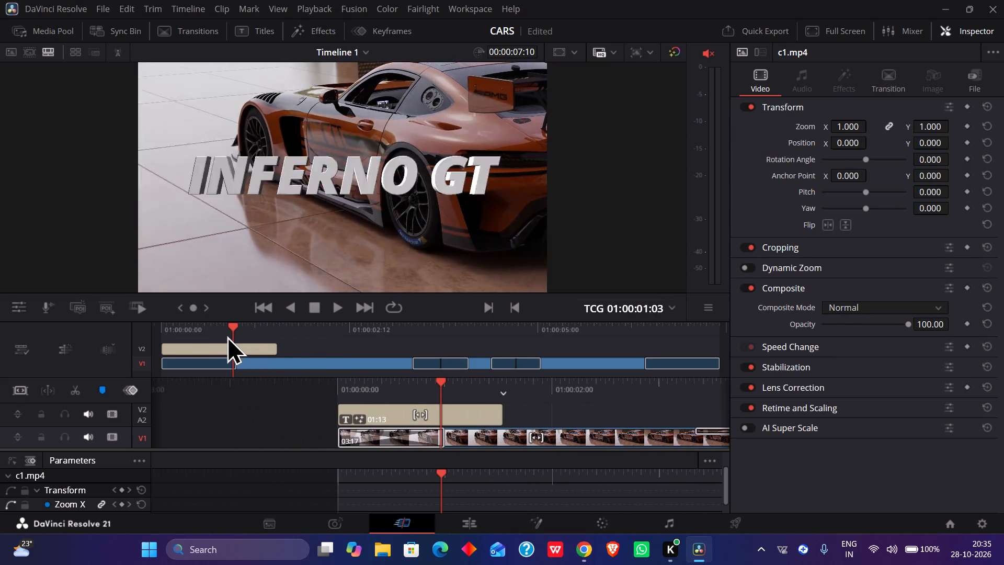
{"action": "left_click_drag", "start_coordinate": [227, 335], "coordinate": [230, 334]}
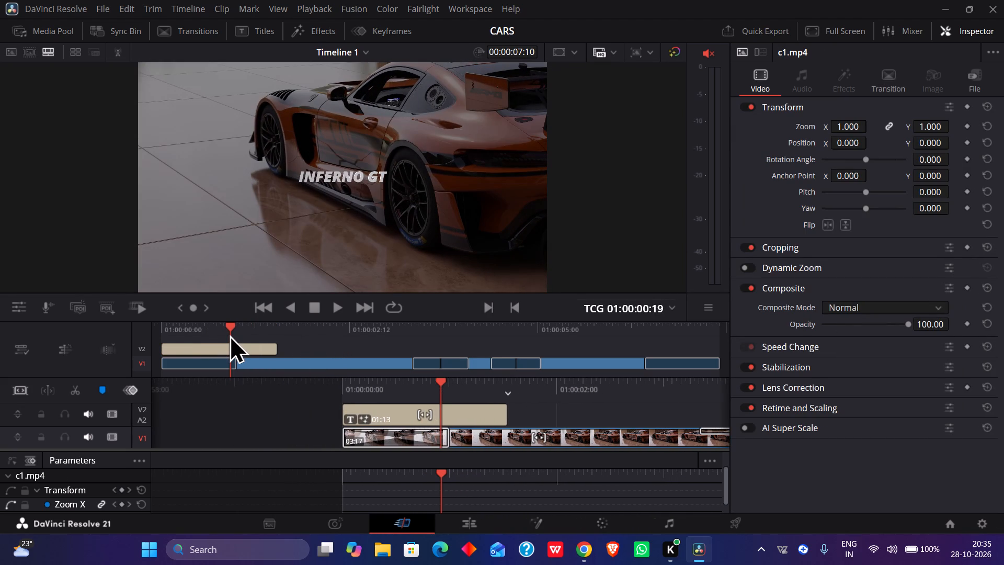
{"action": "left_click_drag", "start_coordinate": [230, 334], "coordinate": [253, 334]}
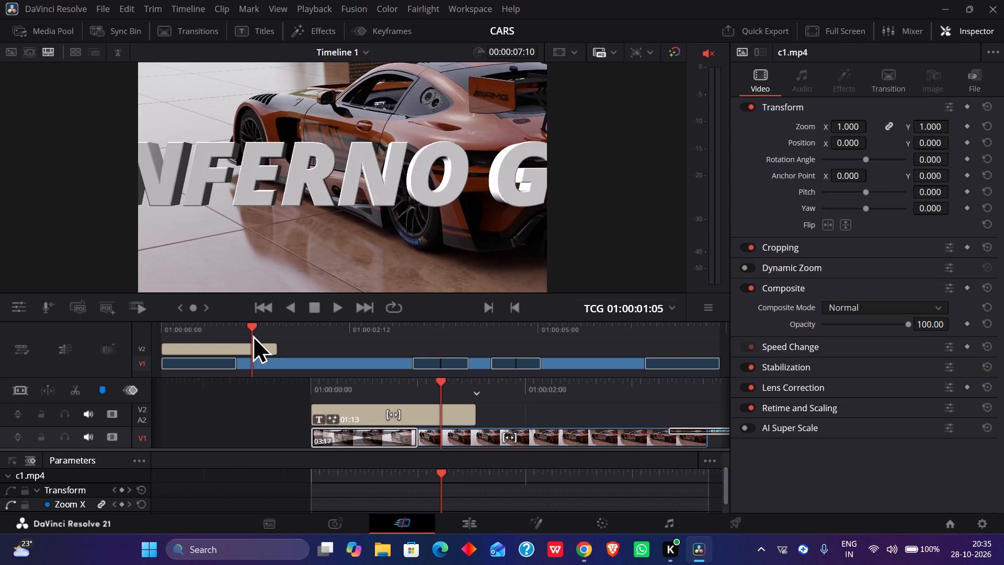
{"action": "left_click_drag", "start_coordinate": [253, 334], "coordinate": [239, 337]}
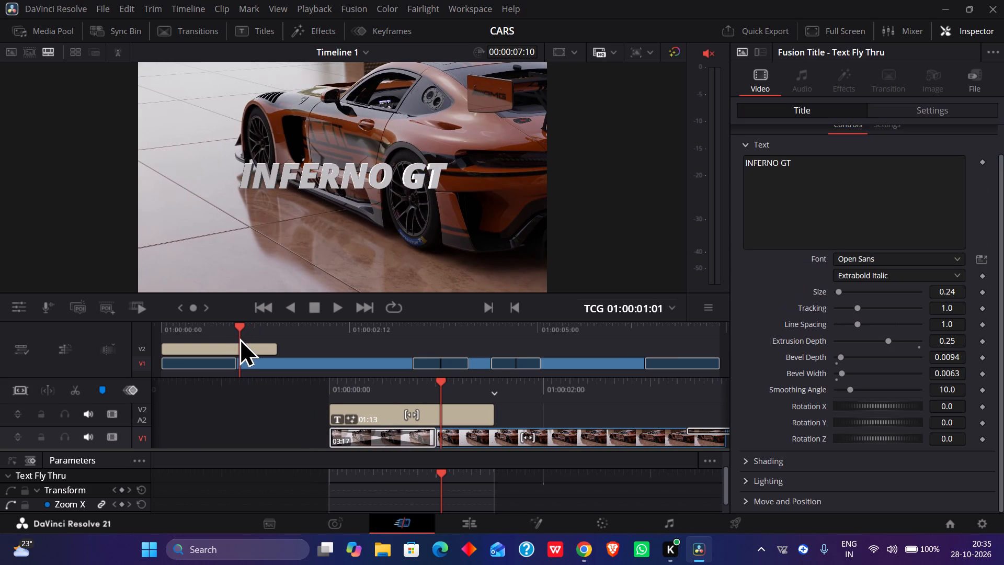
{"action": "left_click", "coordinate": [838, 291]}
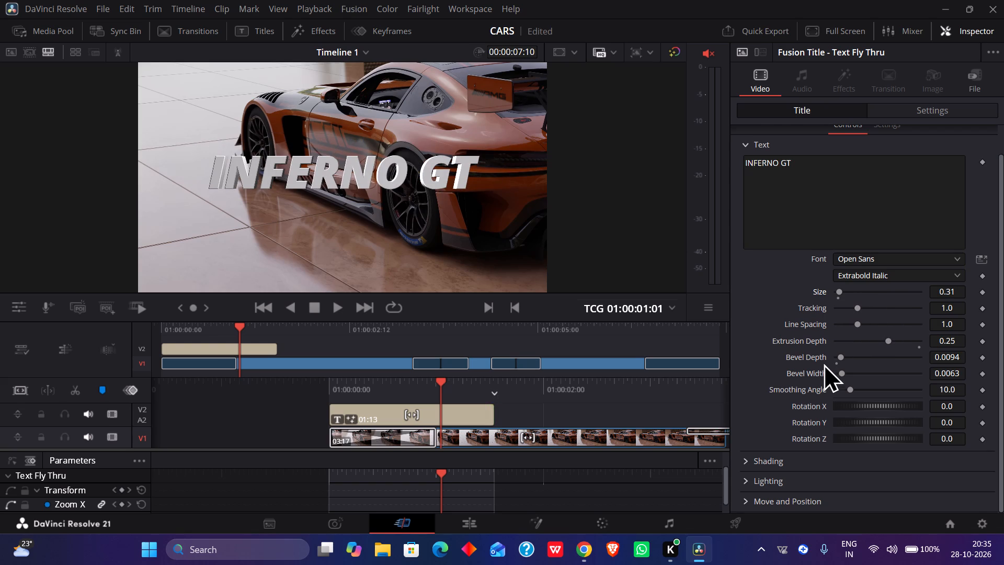
Set the INFERNO GT title's shading fill colour to bright red #ff0000.
{"action": "scroll", "coordinate": [819, 423], "scroll_direction": "down", "scroll_amount": 2}
{"action": "left_click", "coordinate": [747, 144]}
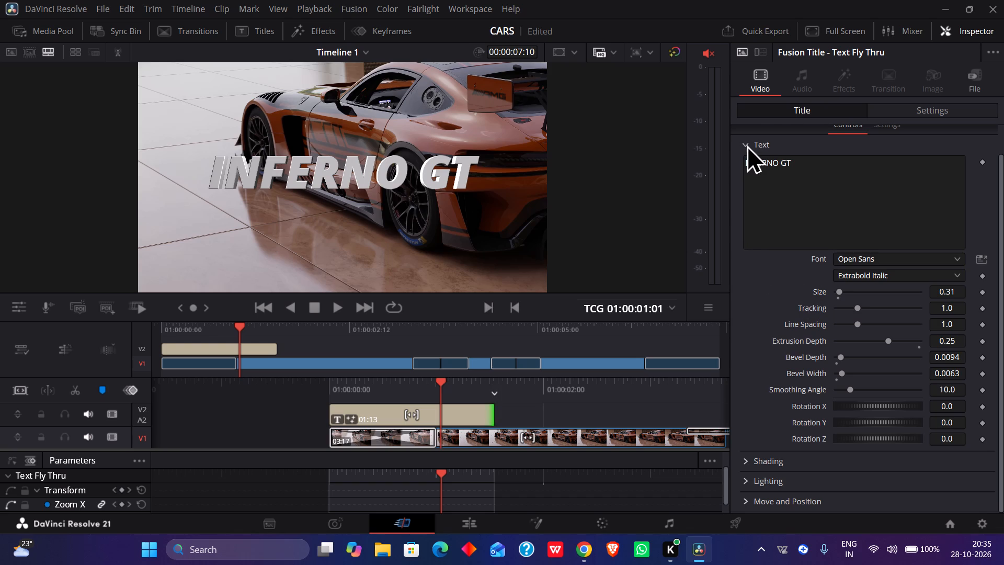
{"action": "left_click", "coordinate": [768, 197]}
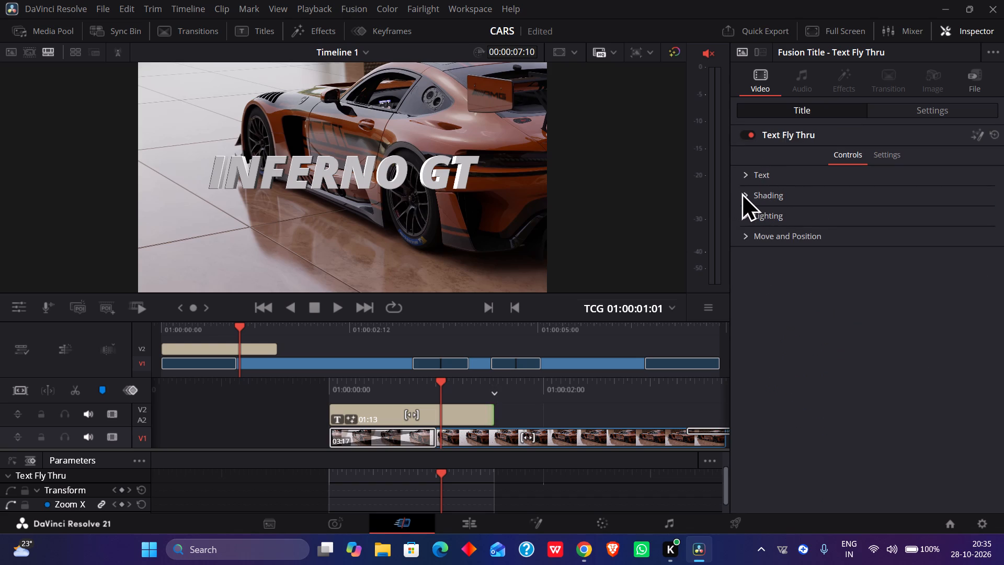
{"action": "left_click", "coordinate": [746, 193]}
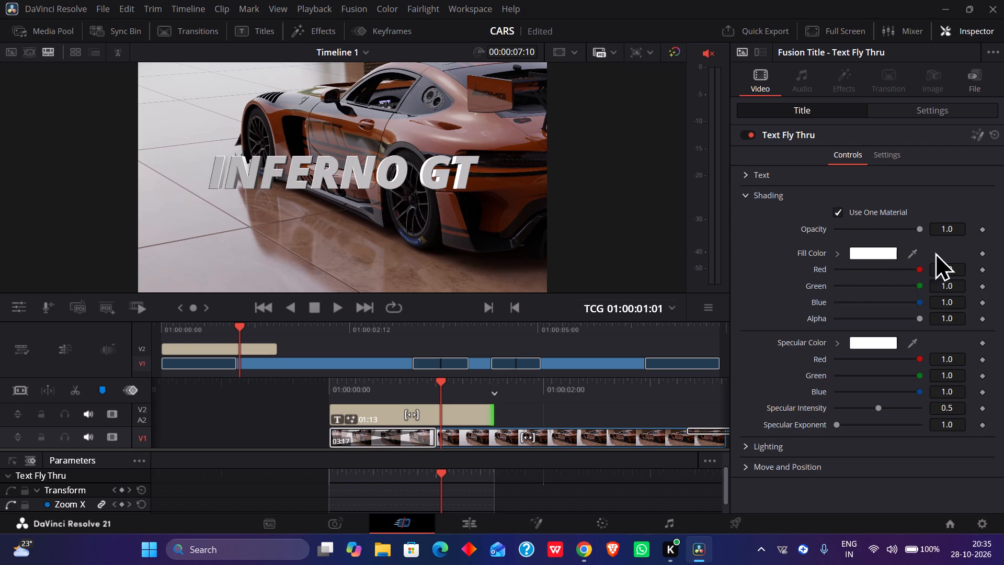
{"action": "left_click", "coordinate": [871, 250]}
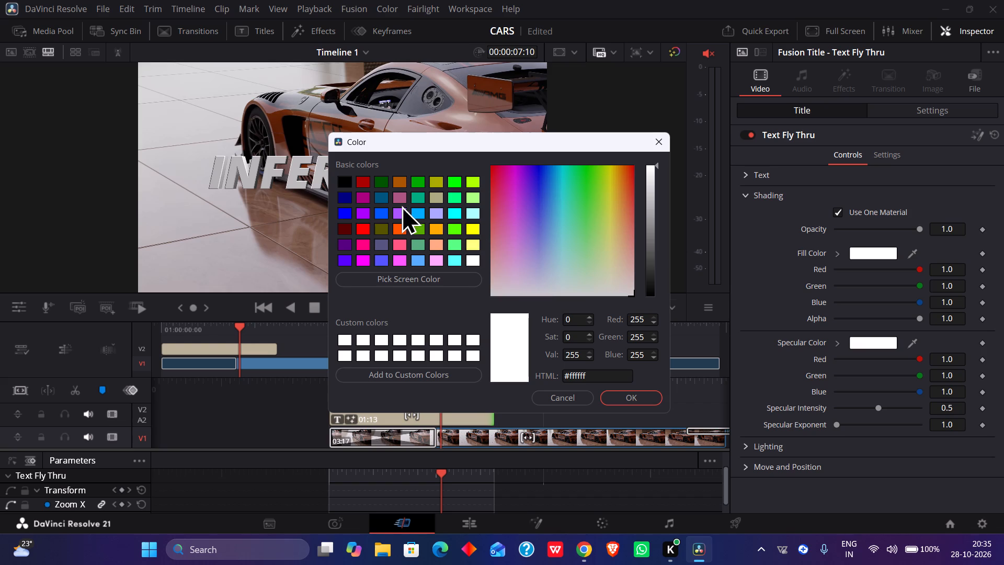
{"action": "left_click", "coordinate": [343, 182]}
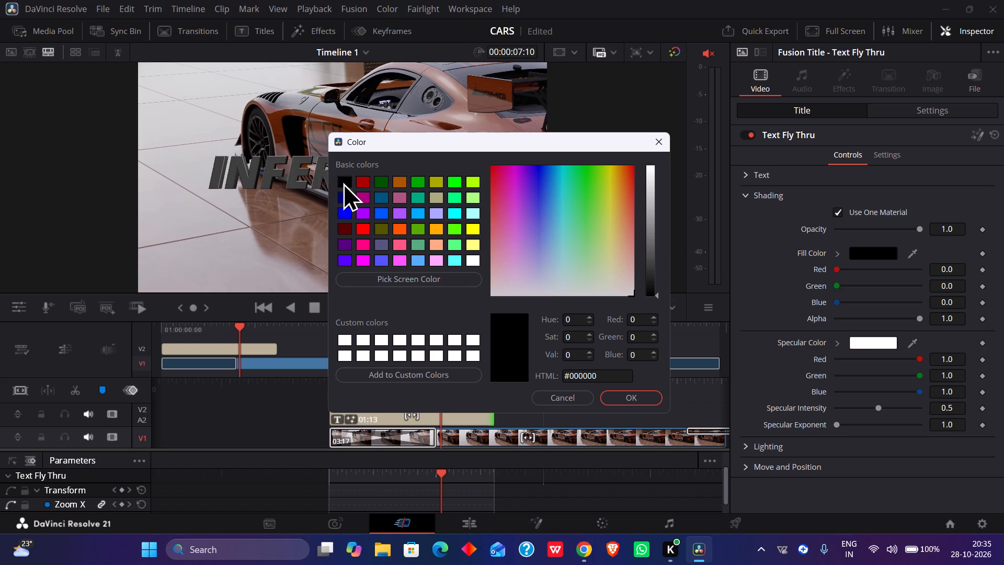
{"action": "left_click", "coordinate": [362, 182]}
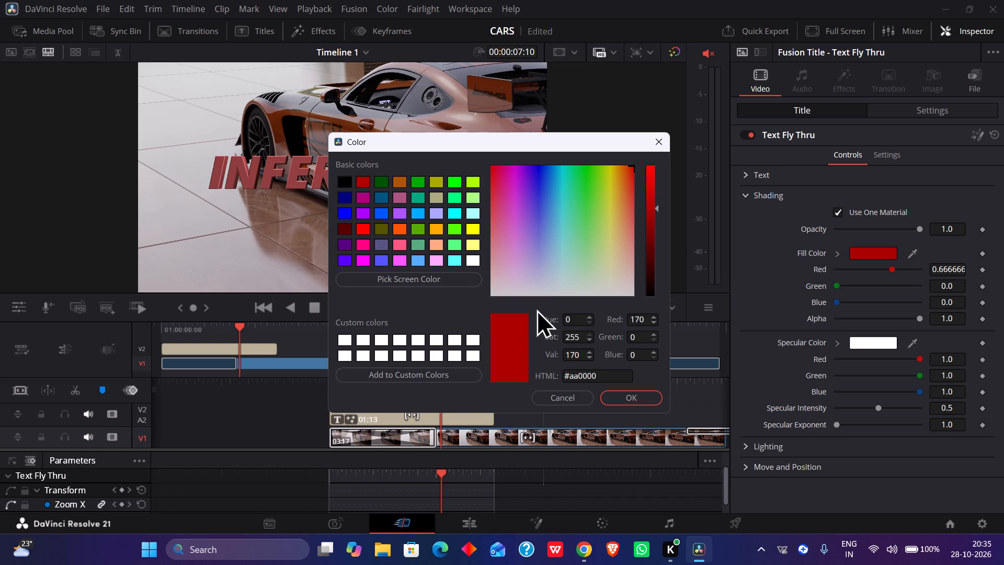
{"action": "left_click", "coordinate": [366, 225]}
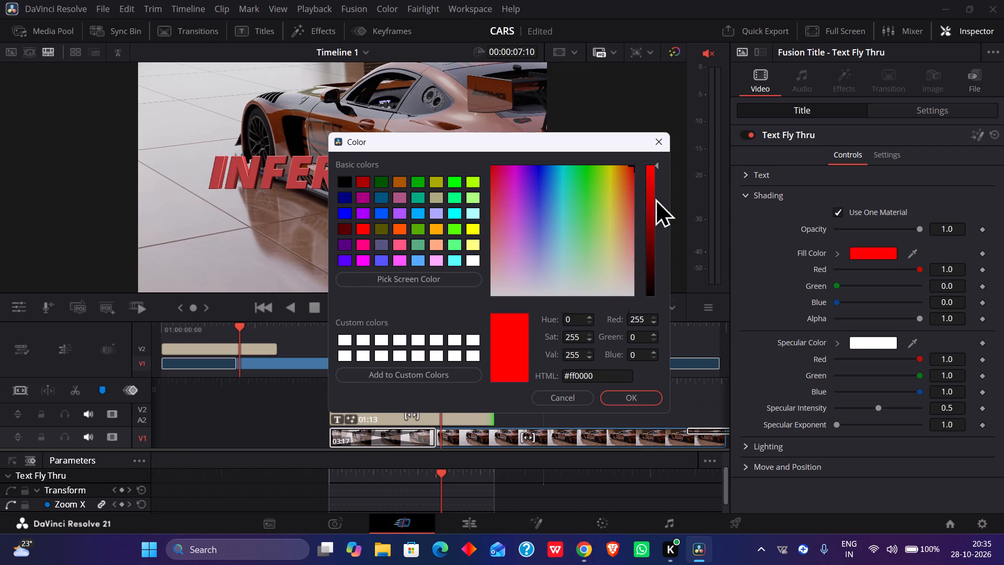
{"action": "left_click", "coordinate": [630, 393]}
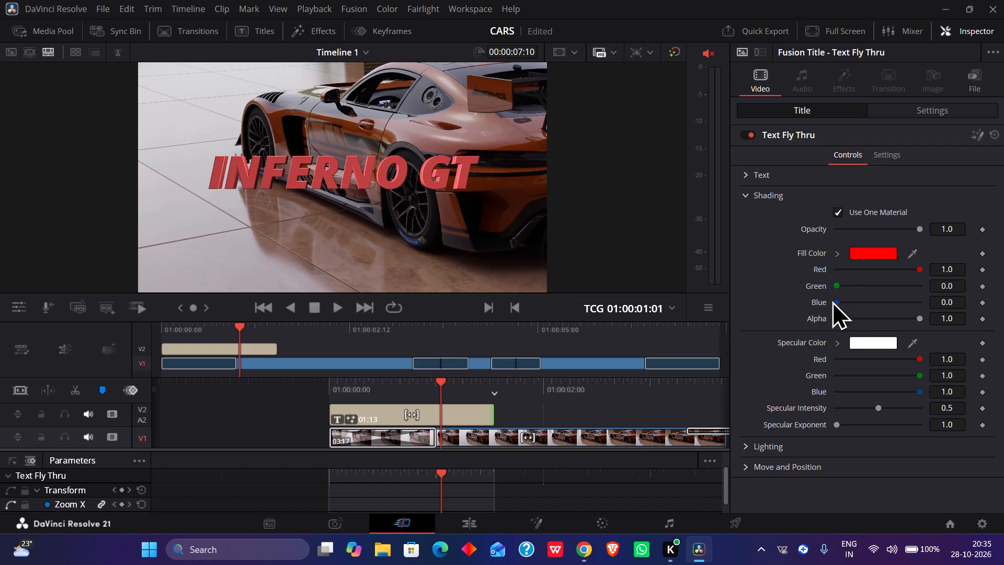
Set the title's specular colour to black #000000.
{"action": "left_click", "coordinate": [864, 340]}
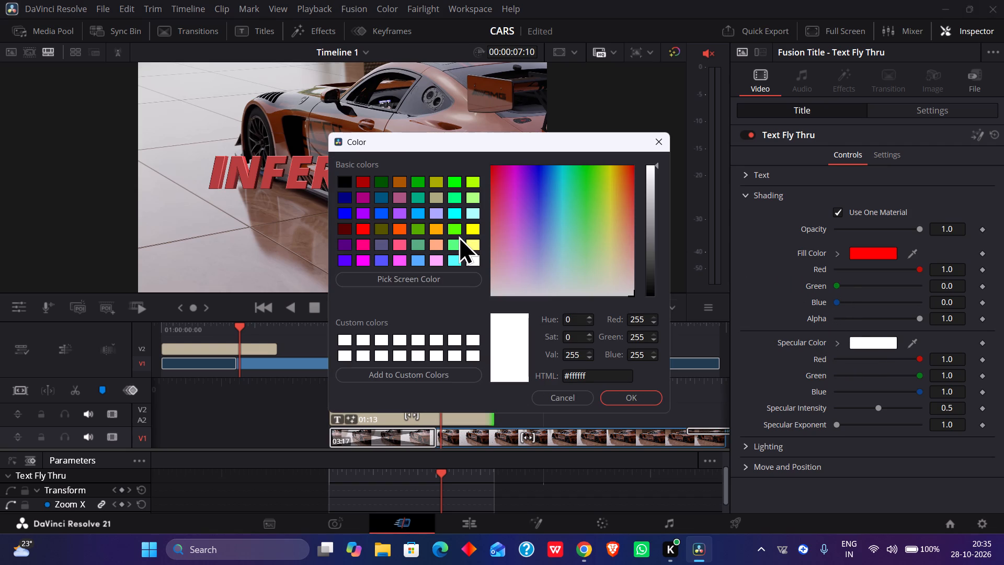
{"action": "left_click", "coordinate": [342, 177]}
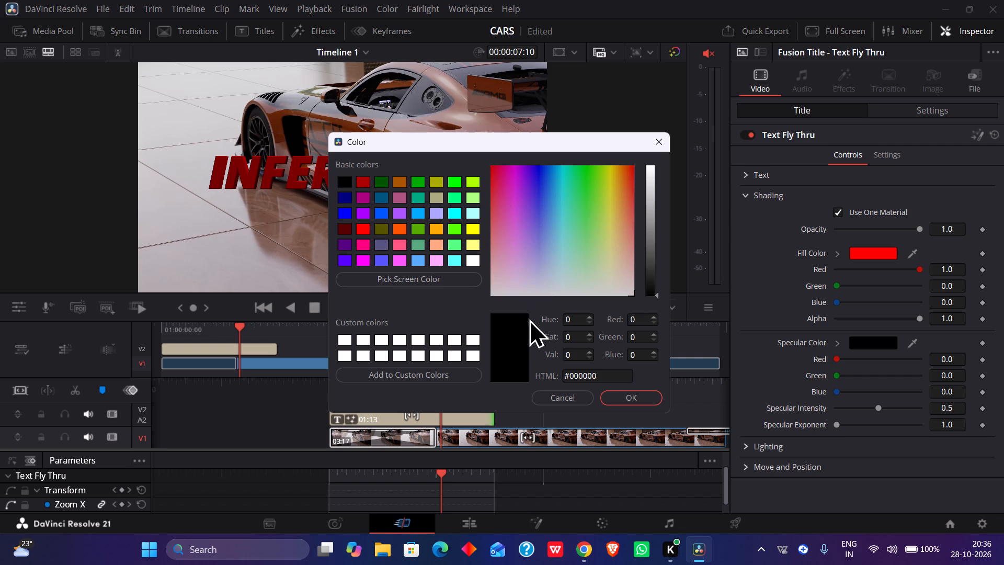
{"action": "left_click", "coordinate": [629, 395]}
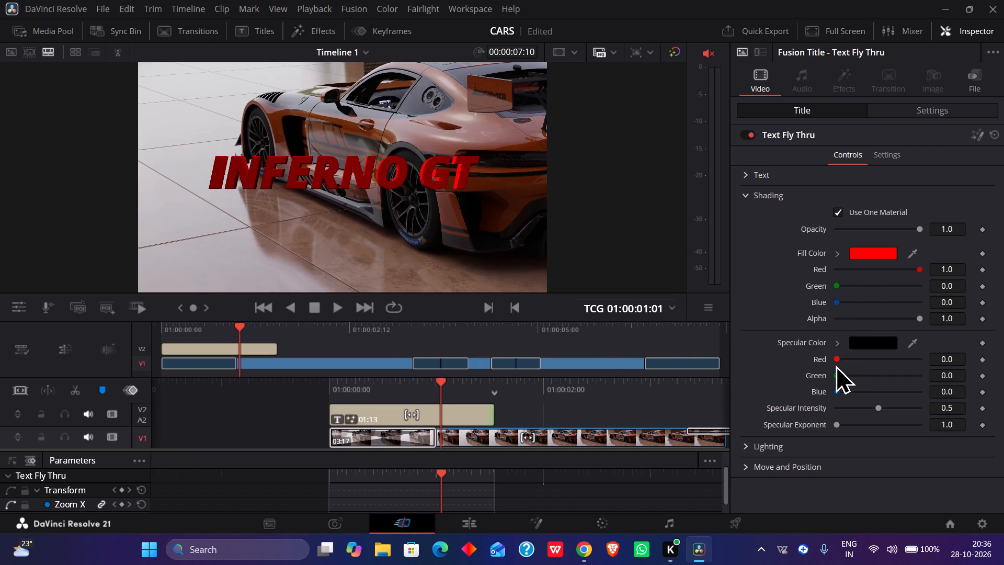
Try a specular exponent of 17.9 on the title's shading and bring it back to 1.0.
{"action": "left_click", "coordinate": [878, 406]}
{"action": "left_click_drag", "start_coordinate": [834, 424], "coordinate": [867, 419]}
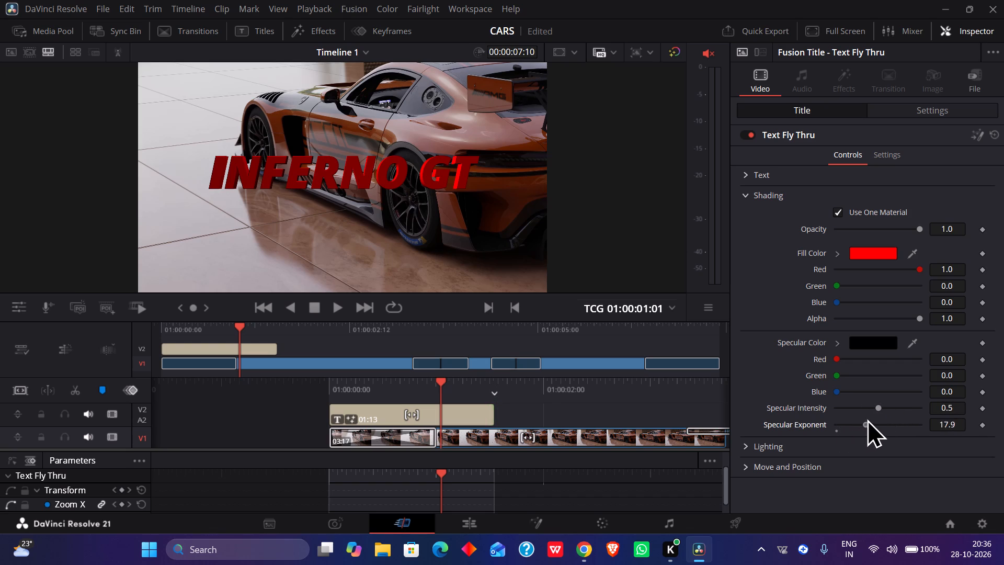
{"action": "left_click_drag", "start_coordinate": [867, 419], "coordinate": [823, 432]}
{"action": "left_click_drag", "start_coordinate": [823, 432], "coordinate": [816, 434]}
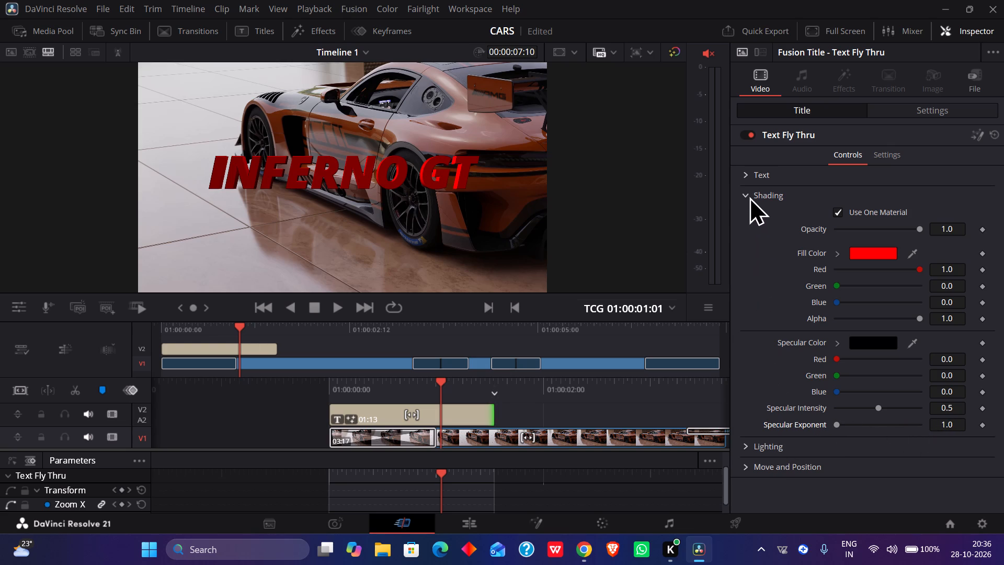
Adjust the title's lighting direction to Lighting X 0.201 and Lighting Y 0.205.
{"action": "left_click", "coordinate": [746, 195]}
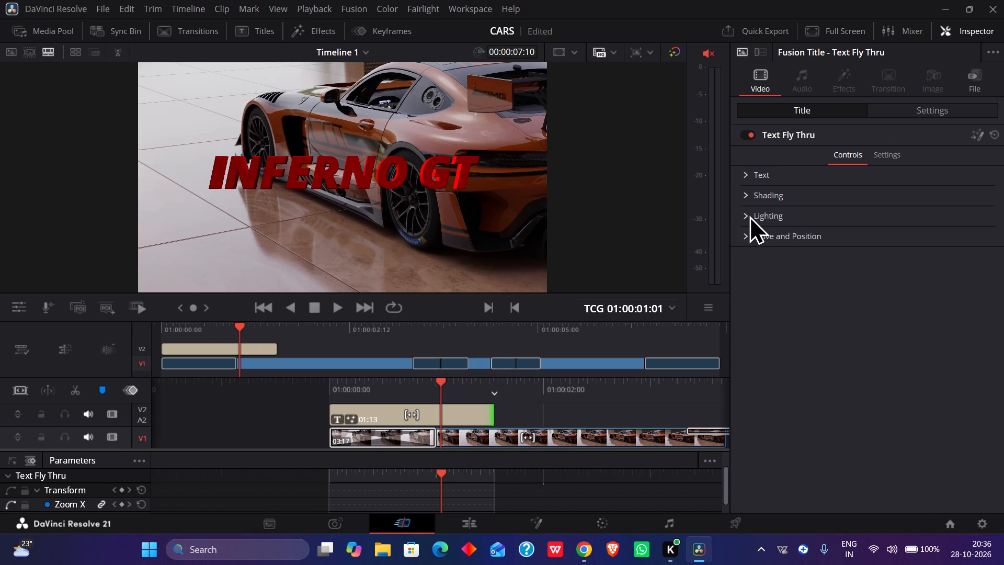
{"action": "left_click", "coordinate": [743, 214]}
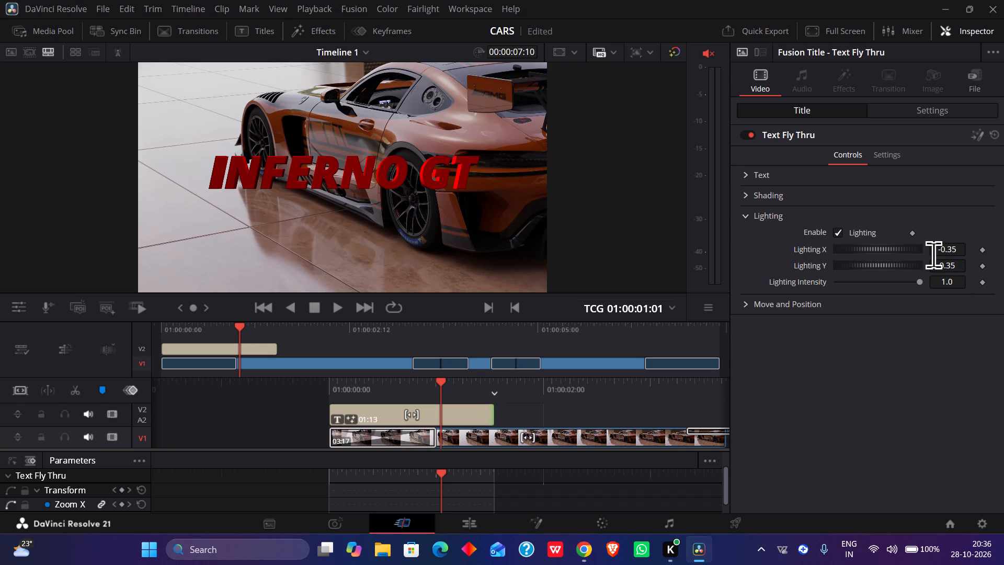
{"action": "left_click_drag", "start_coordinate": [887, 248], "coordinate": [889, 248]}
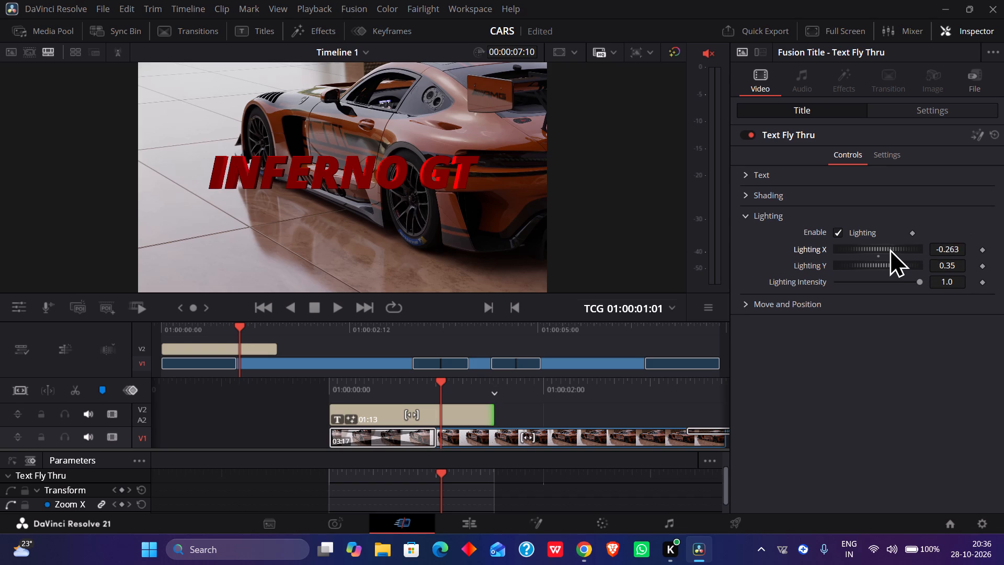
{"action": "left_click_drag", "start_coordinate": [889, 248], "coordinate": [902, 246]}
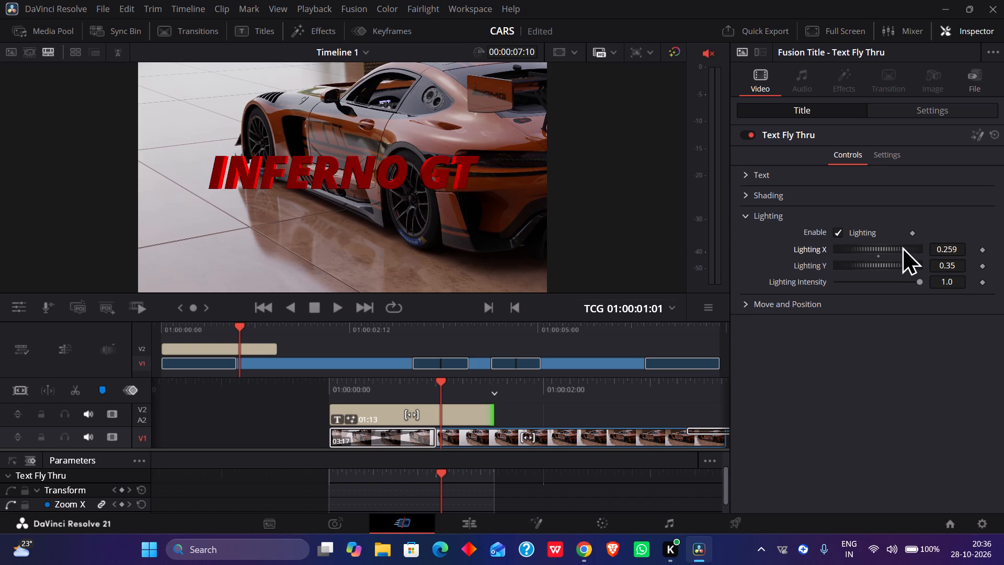
{"action": "left_click_drag", "start_coordinate": [902, 246], "coordinate": [893, 249]}
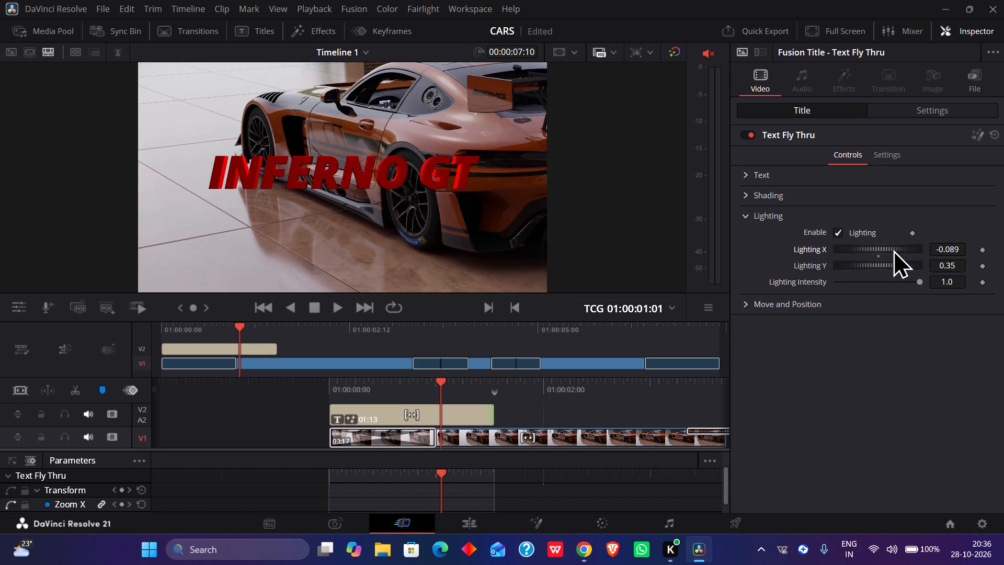
{"action": "left_click_drag", "start_coordinate": [893, 249], "coordinate": [901, 246]}
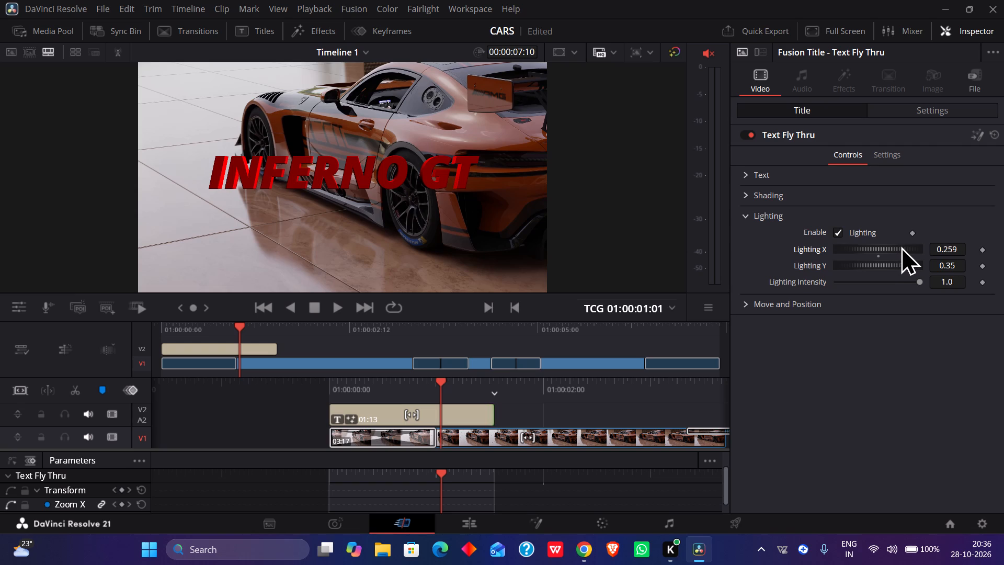
{"action": "left_click_drag", "start_coordinate": [901, 246], "coordinate": [926, 240]}
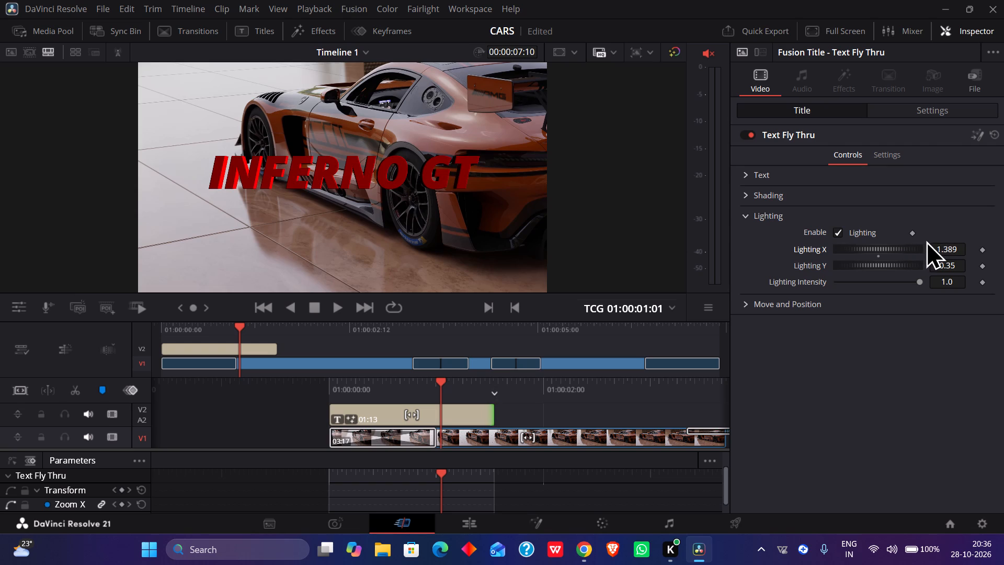
{"action": "left_click_drag", "start_coordinate": [926, 240], "coordinate": [893, 250]}
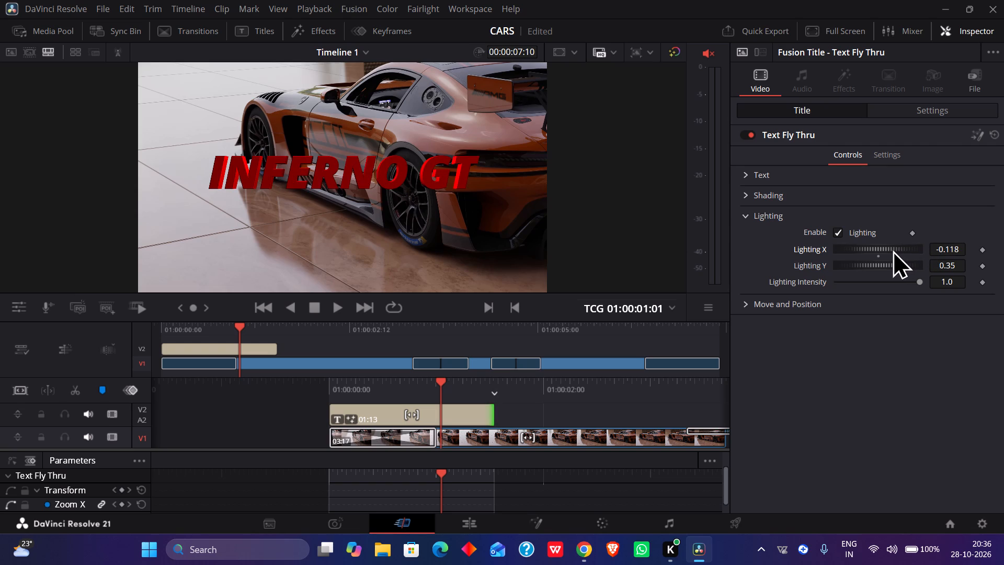
{"action": "left_click_drag", "start_coordinate": [893, 250], "coordinate": [899, 248]}
{"action": "left_click", "coordinate": [883, 266]}
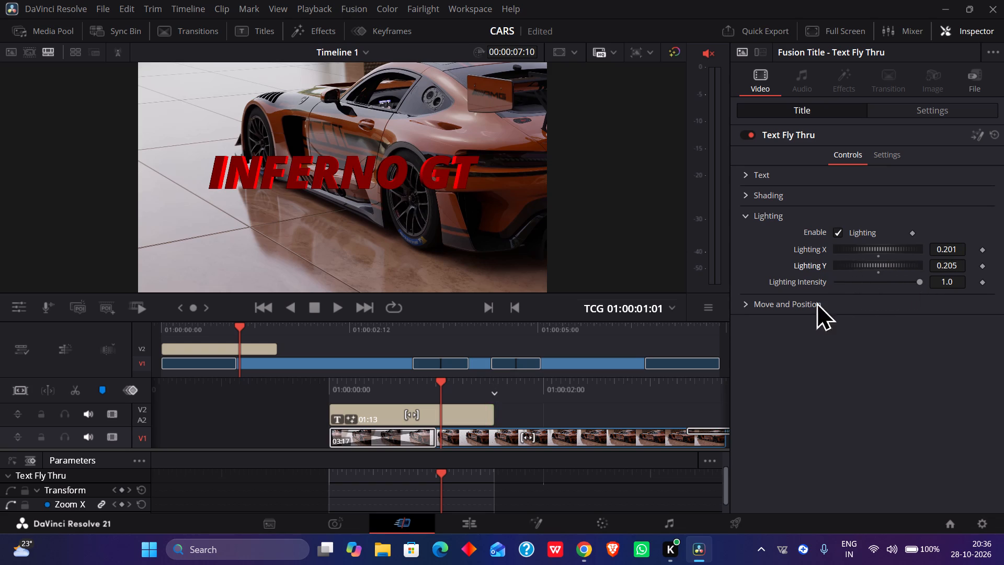
Set the title's Offset Z to -0.406 in its move and position settings.
{"action": "left_click", "coordinate": [748, 214]}
{"action": "left_click", "coordinate": [747, 233]}
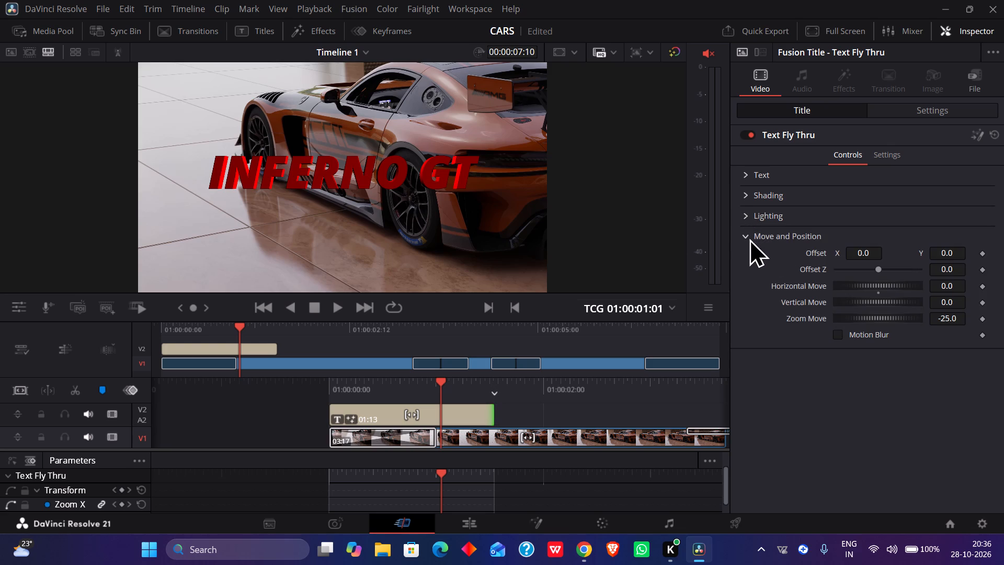
{"action": "left_click_drag", "start_coordinate": [878, 266], "coordinate": [884, 266]}
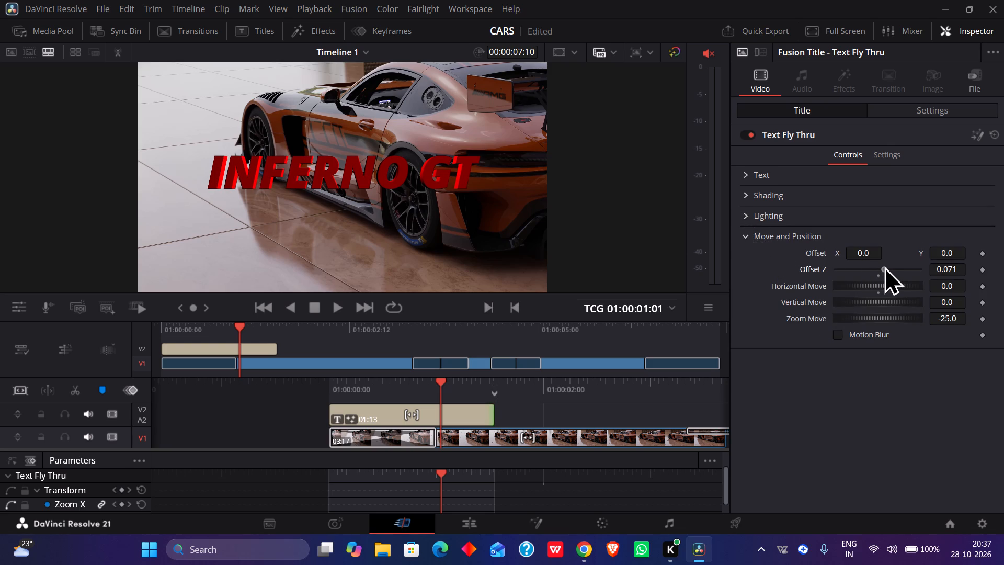
{"action": "left_click_drag", "start_coordinate": [884, 266], "coordinate": [842, 280]}
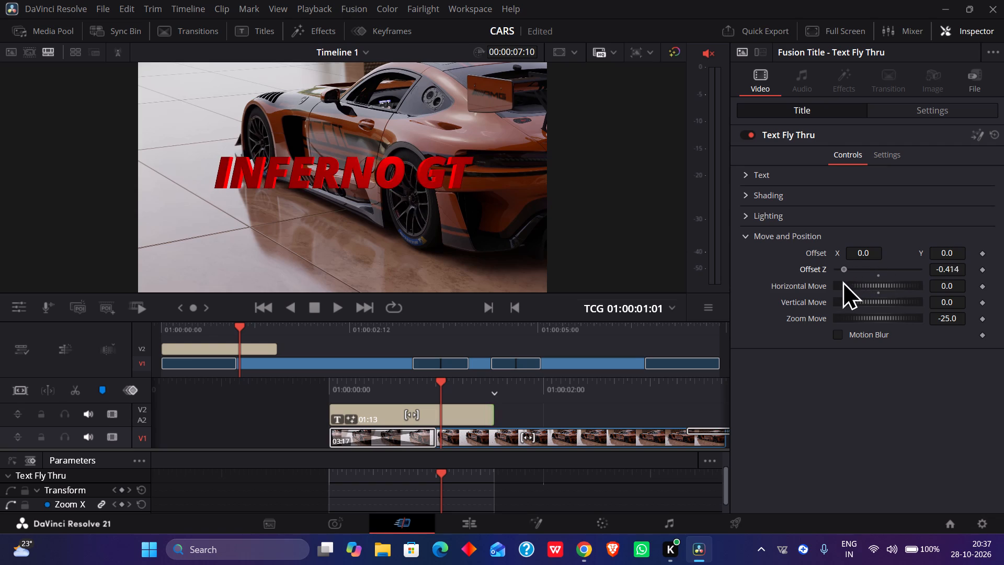
{"action": "left_click_drag", "start_coordinate": [842, 280], "coordinate": [840, 281]}
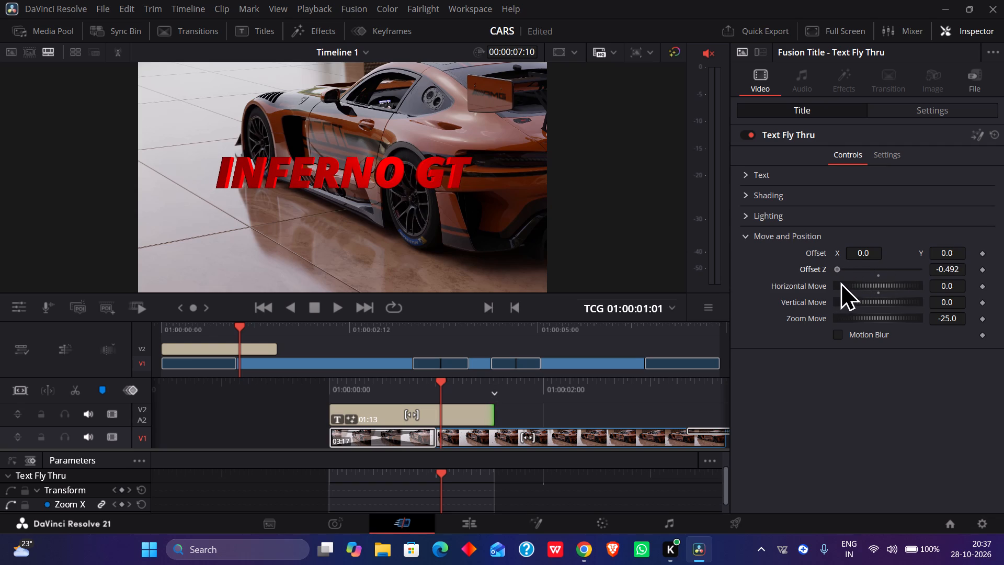
{"action": "left_click_drag", "start_coordinate": [840, 281], "coordinate": [845, 281]}
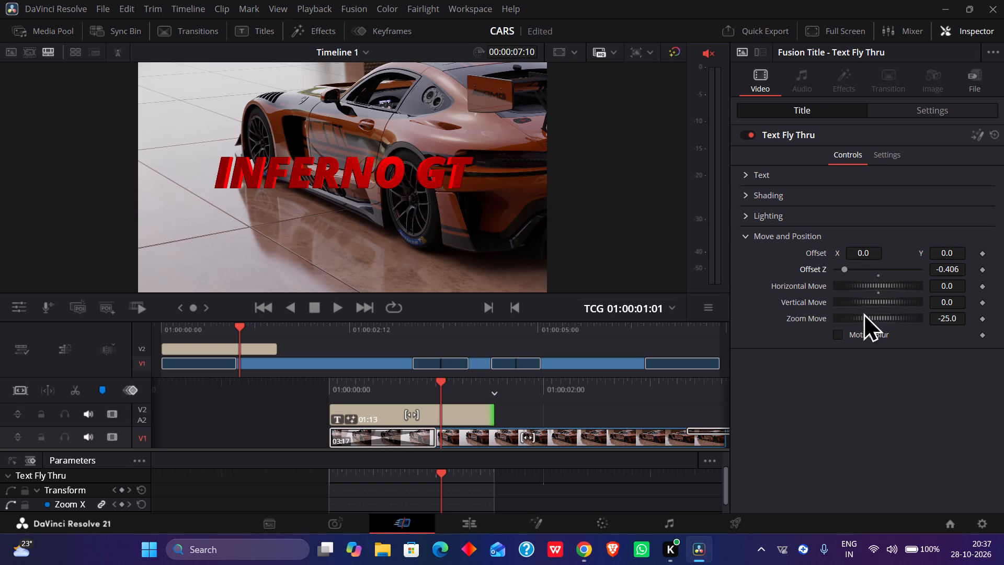
{"action": "left_click", "coordinate": [747, 238]}
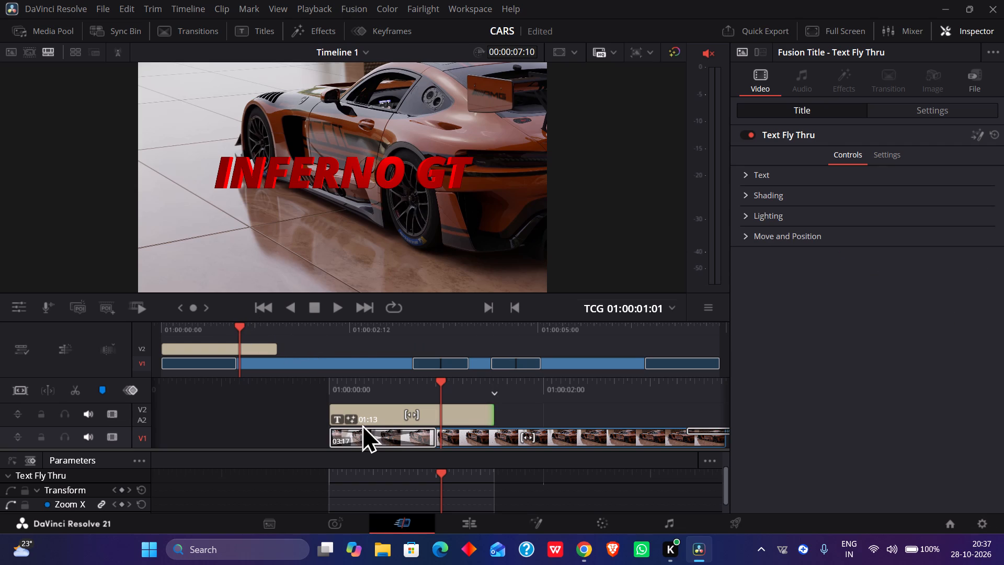
Play from the title through the c1 to c2 transition to 01:00:04:08, and play backwards to 01:00:02:14.
{"action": "scroll", "coordinate": [390, 429], "scroll_direction": "right", "scroll_amount": 7}
{"action": "key", "text": "l"}
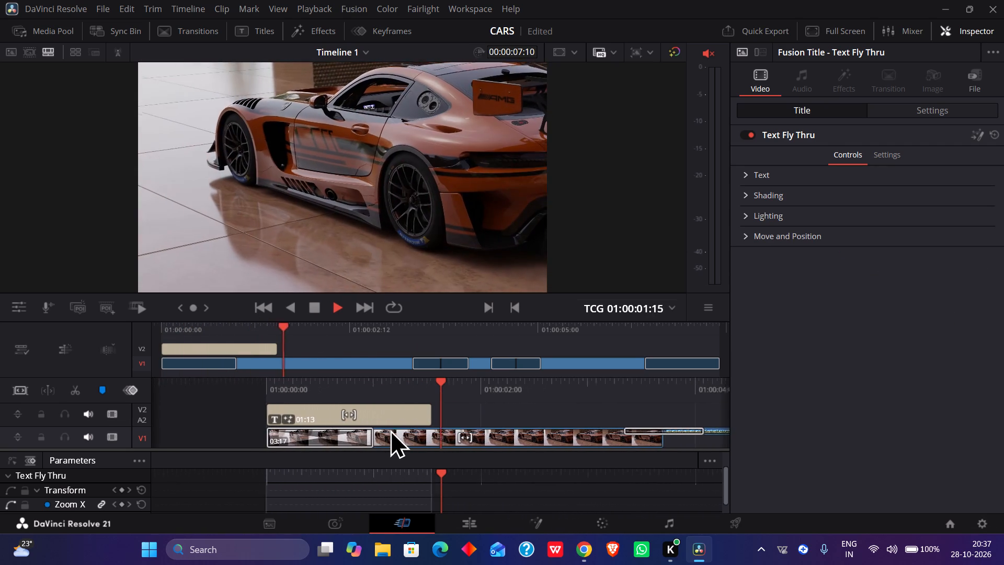
{"action": "key", "text": "space"}
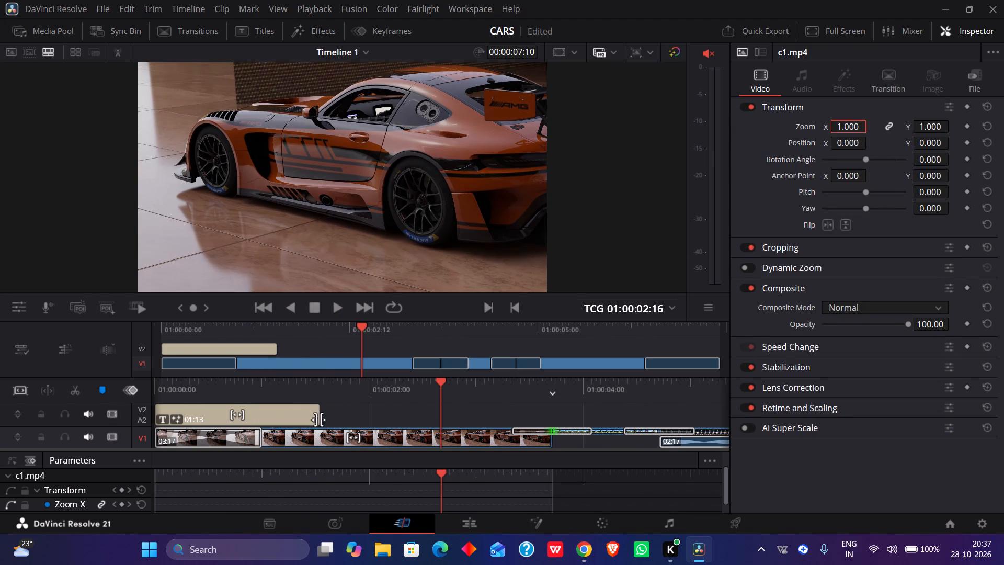
{"action": "key", "text": "l"}
{"action": "type", "text": "LL"}
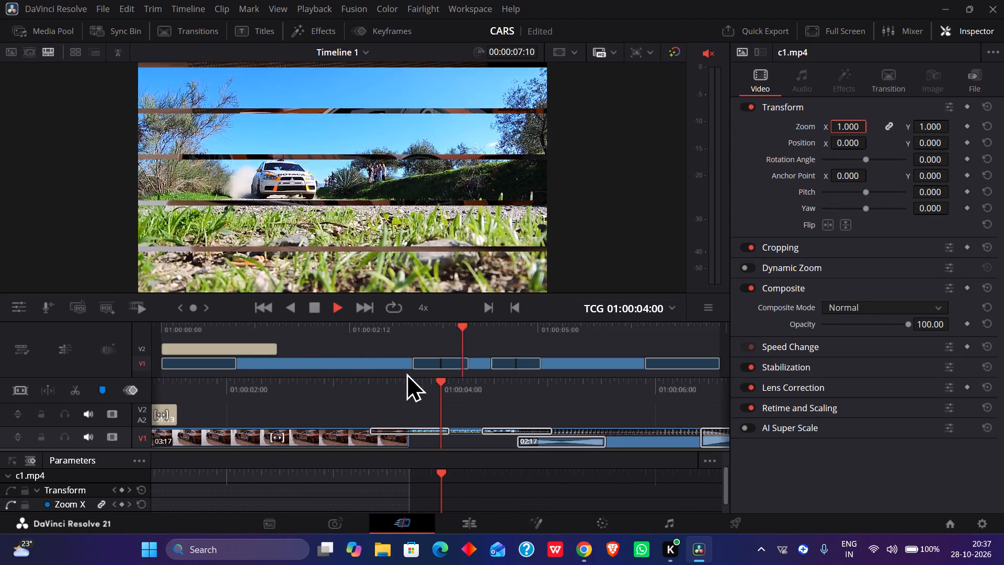
{"action": "key", "text": "space"}
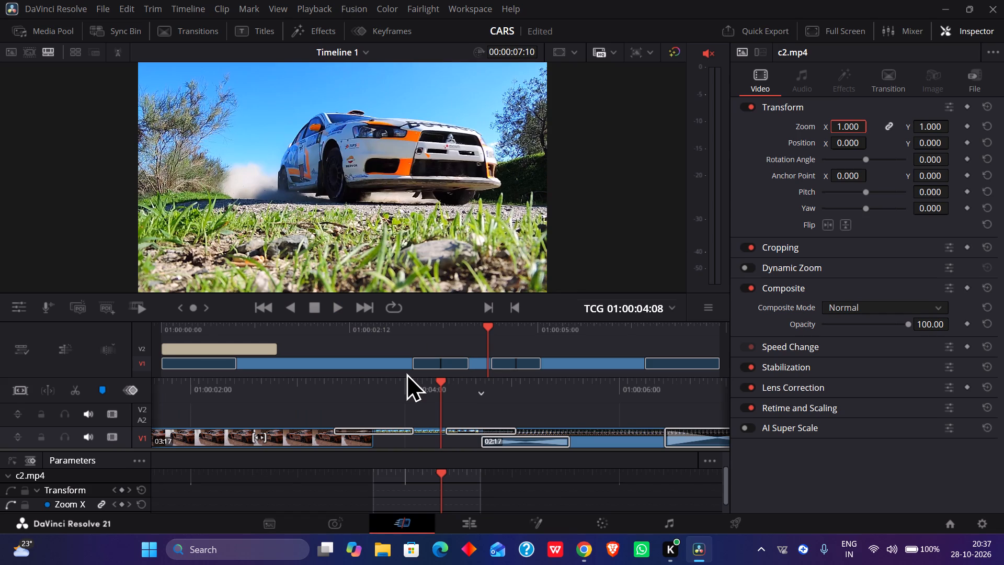
{"action": "key", "text": "Left"}
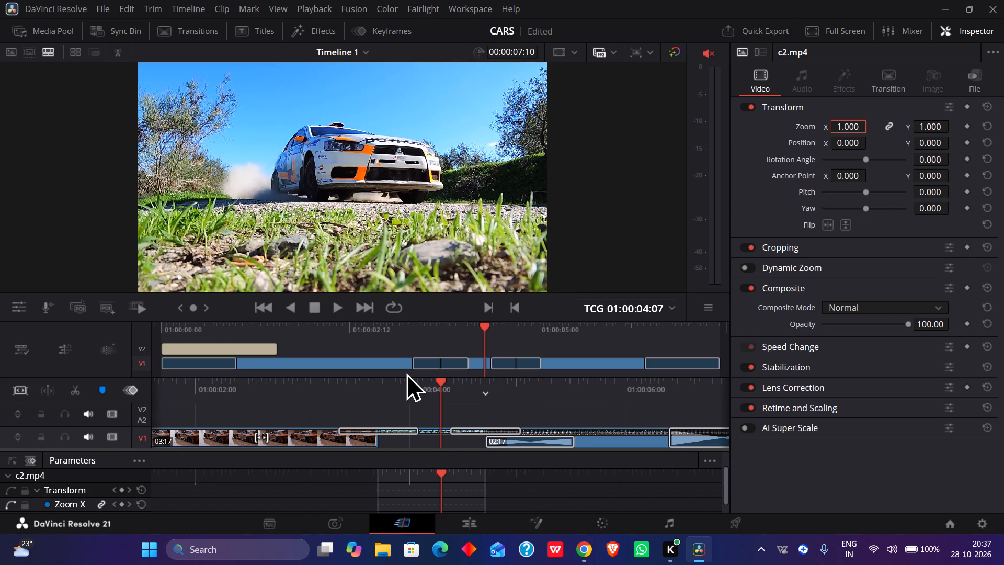
{"action": "key", "text": "j"}
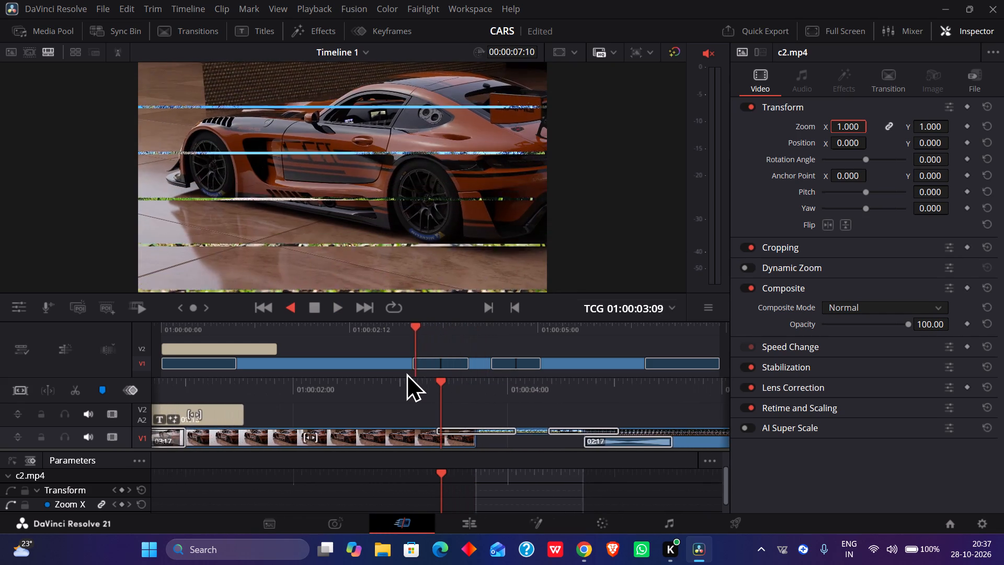
{"action": "key", "text": "space"}
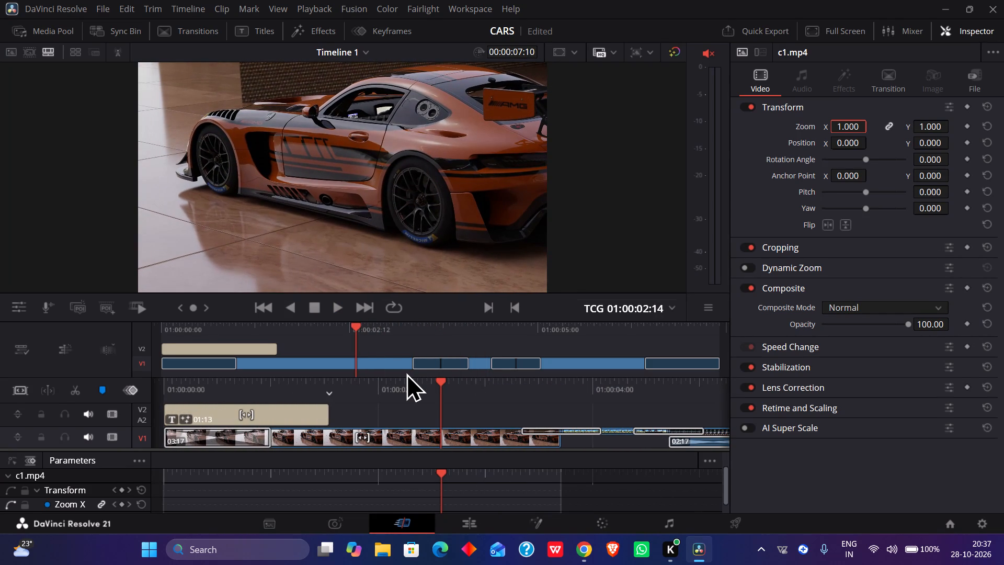
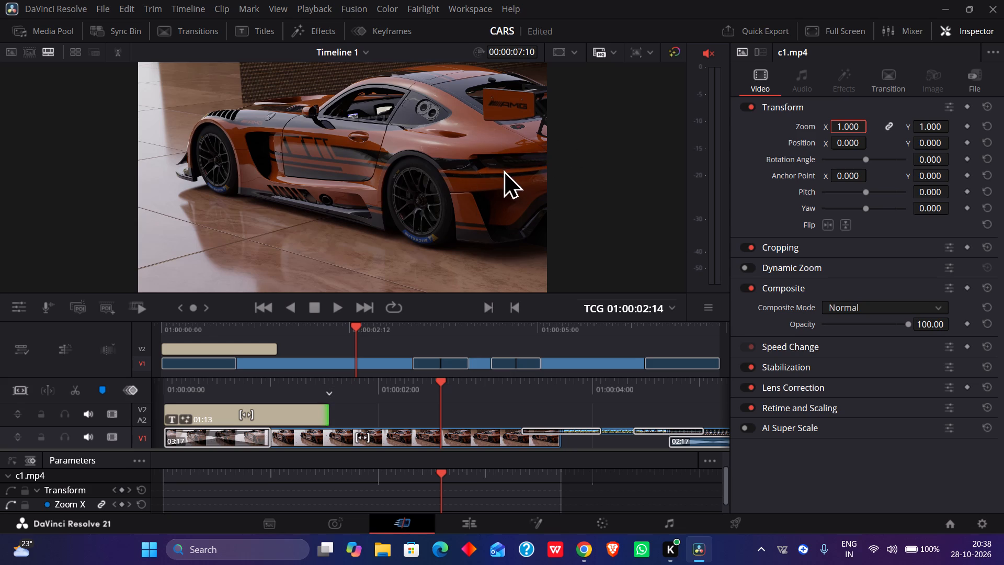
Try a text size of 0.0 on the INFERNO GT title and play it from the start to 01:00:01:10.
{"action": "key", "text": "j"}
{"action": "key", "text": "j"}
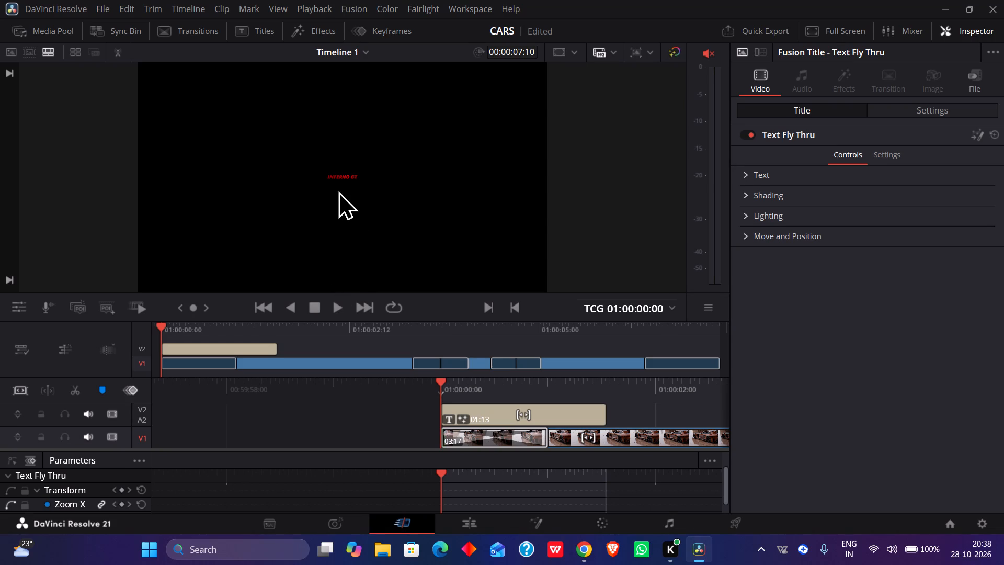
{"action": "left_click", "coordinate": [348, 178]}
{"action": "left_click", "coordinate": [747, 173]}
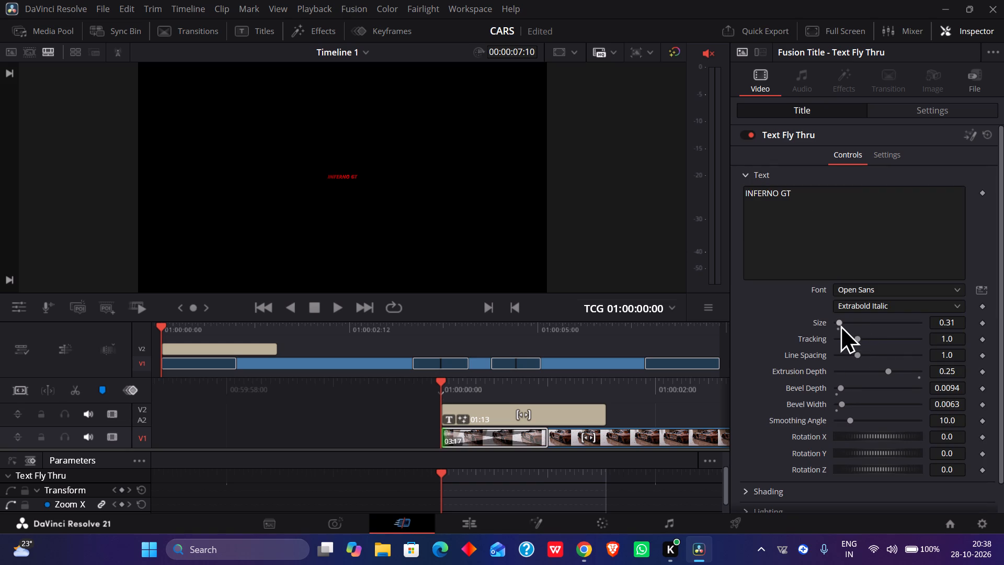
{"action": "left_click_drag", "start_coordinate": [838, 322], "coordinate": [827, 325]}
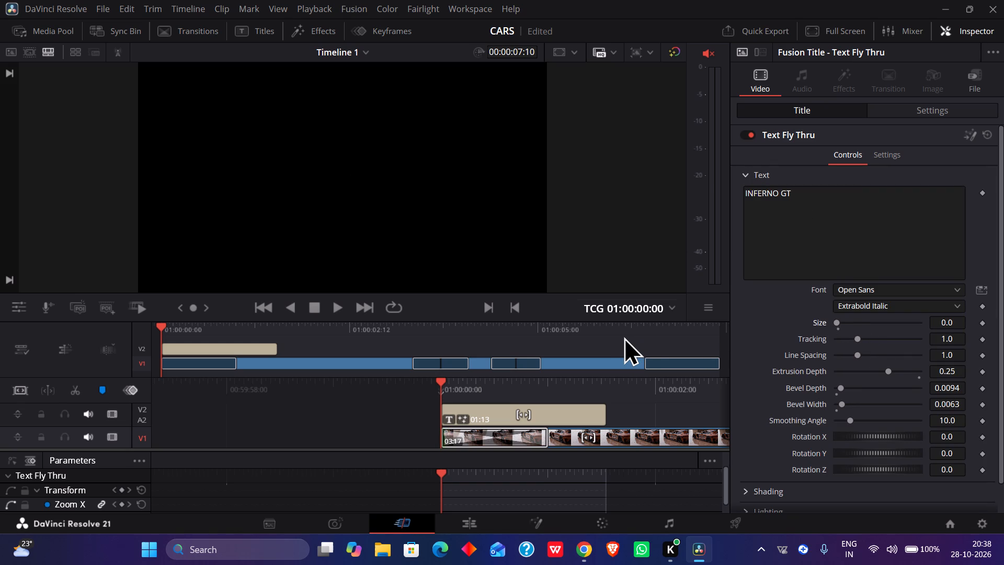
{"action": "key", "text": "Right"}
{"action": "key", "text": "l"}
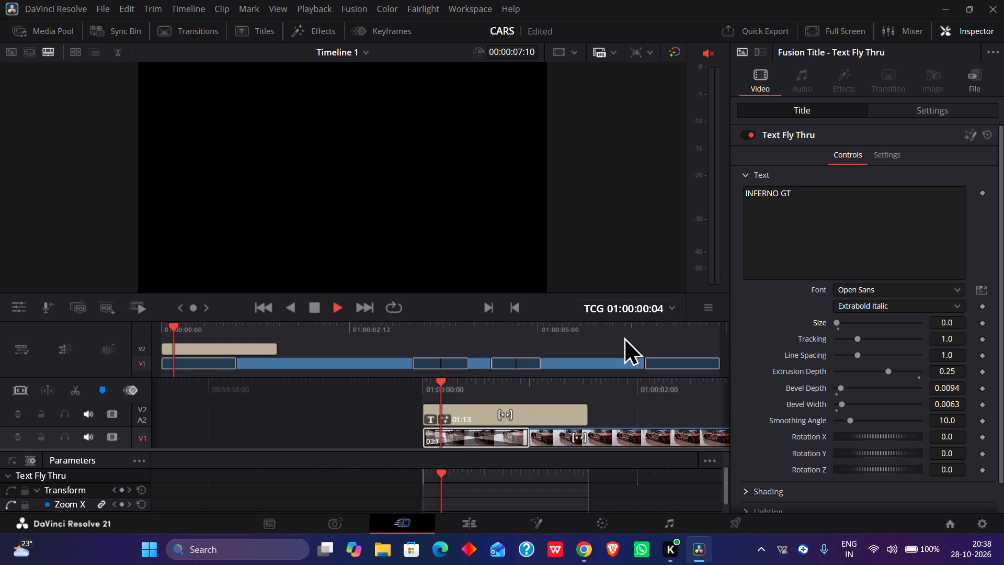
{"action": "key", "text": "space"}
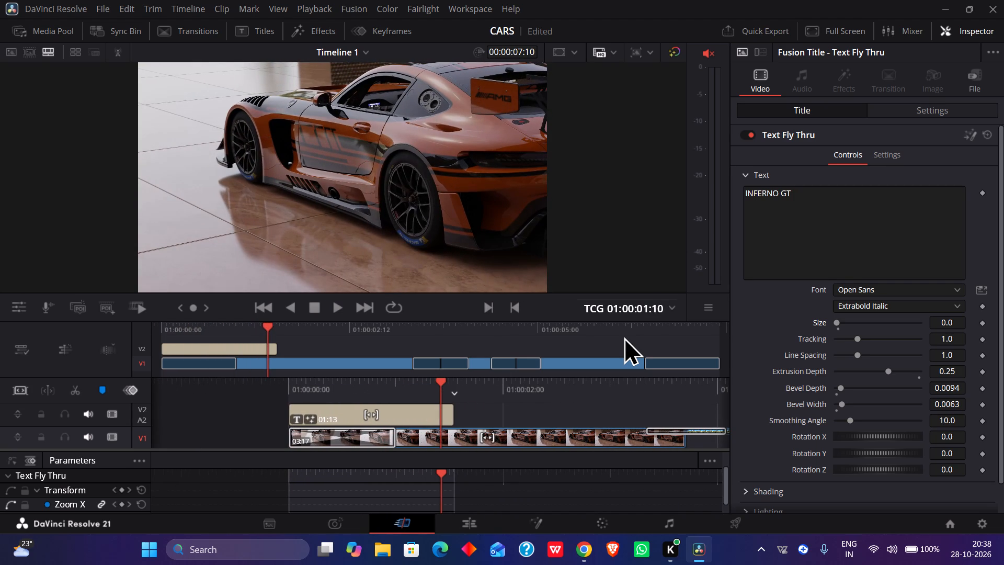
Return to 01:00:00:00 and set the INFERNO GT title's text size to 0.24.
{"action": "left_click", "coordinate": [838, 327]}
{"action": "key", "text": "j"}
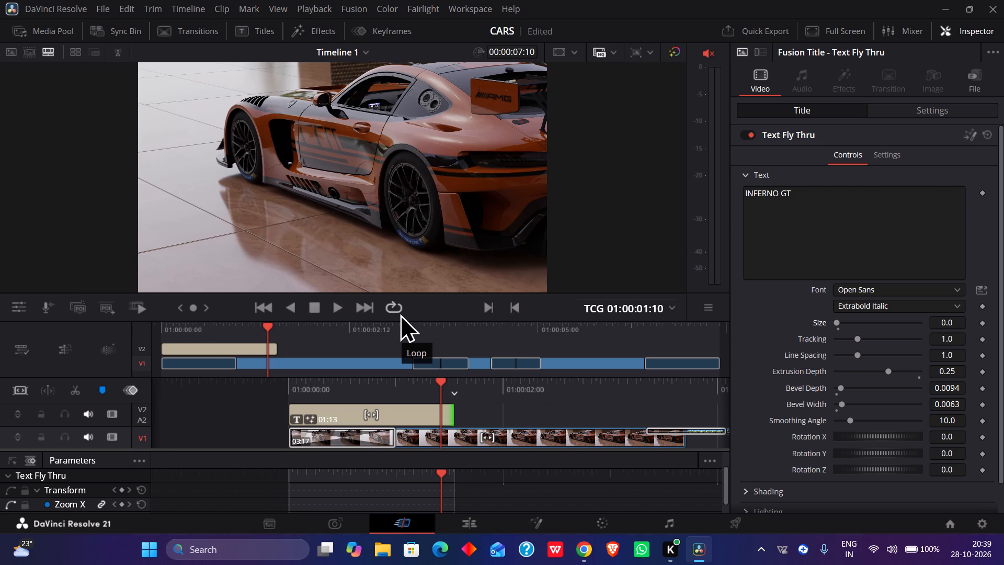
{"action": "key", "text": "j"}
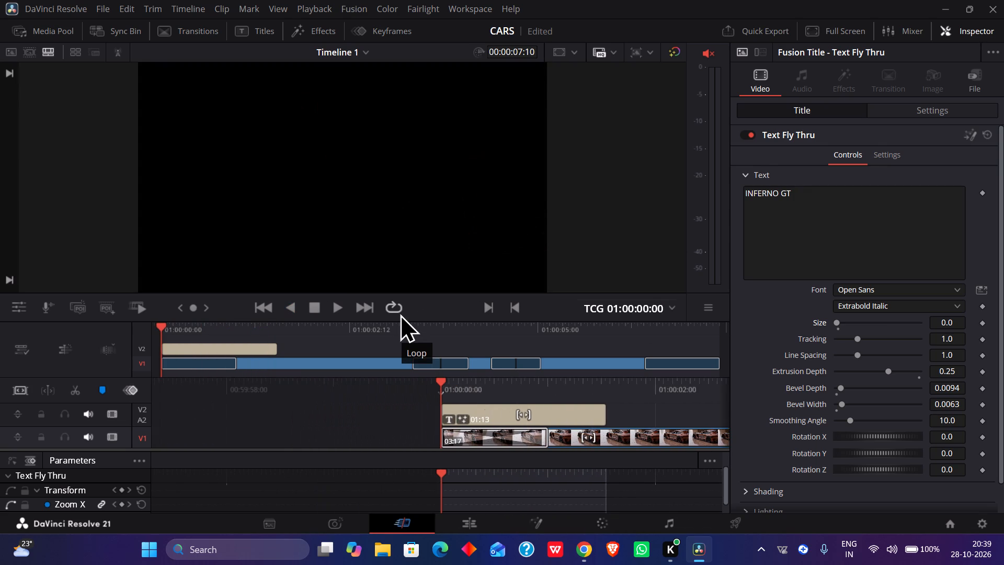
{"action": "key", "text": "space"}
{"action": "key", "text": "j"}
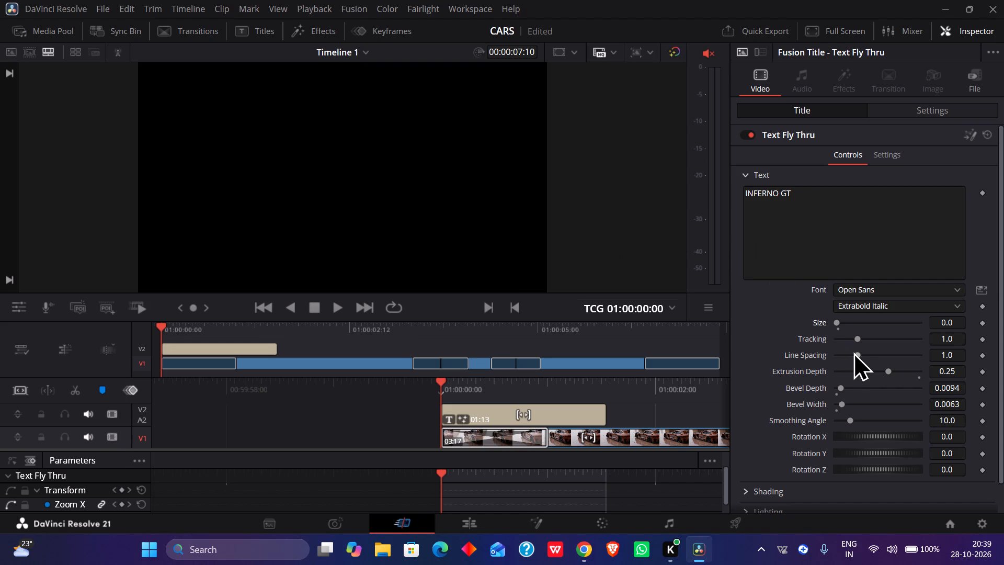
{"action": "left_click", "coordinate": [837, 329]}
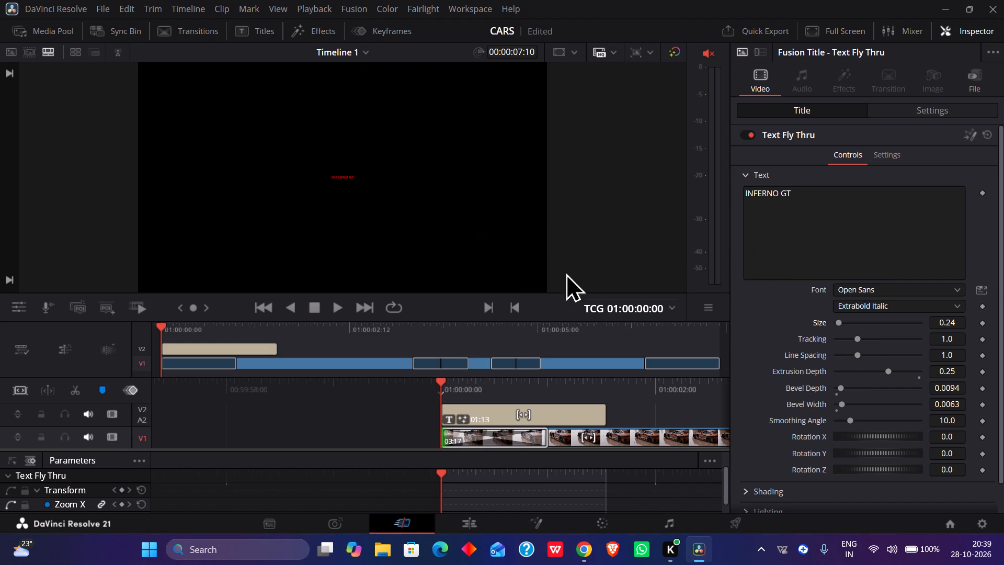
Play the whole timeline from the title through c1, c2 and c3 to 01:00:07:10, and play backwards to the start.
{"action": "key", "text": "l"}
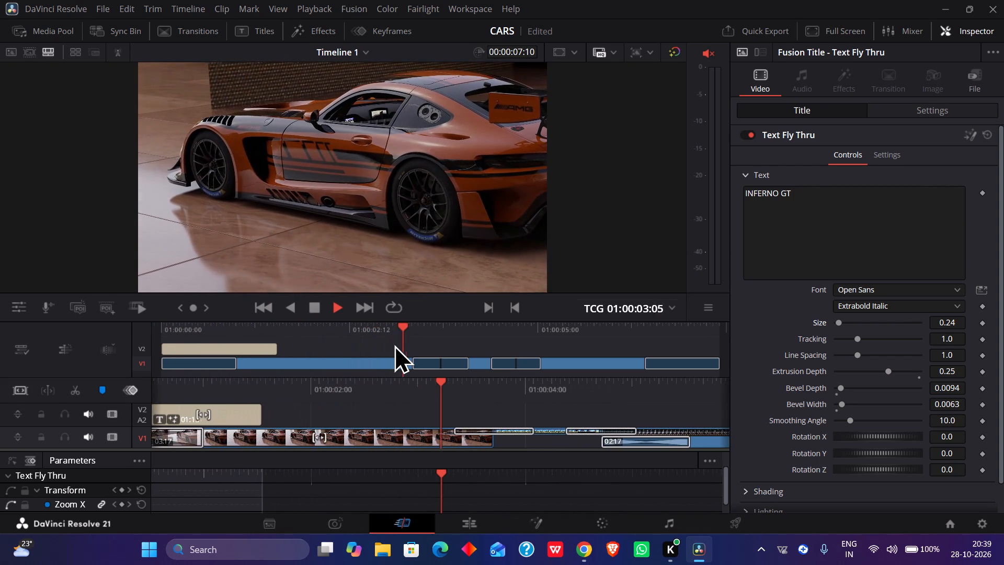
{"action": "key", "text": "space"}
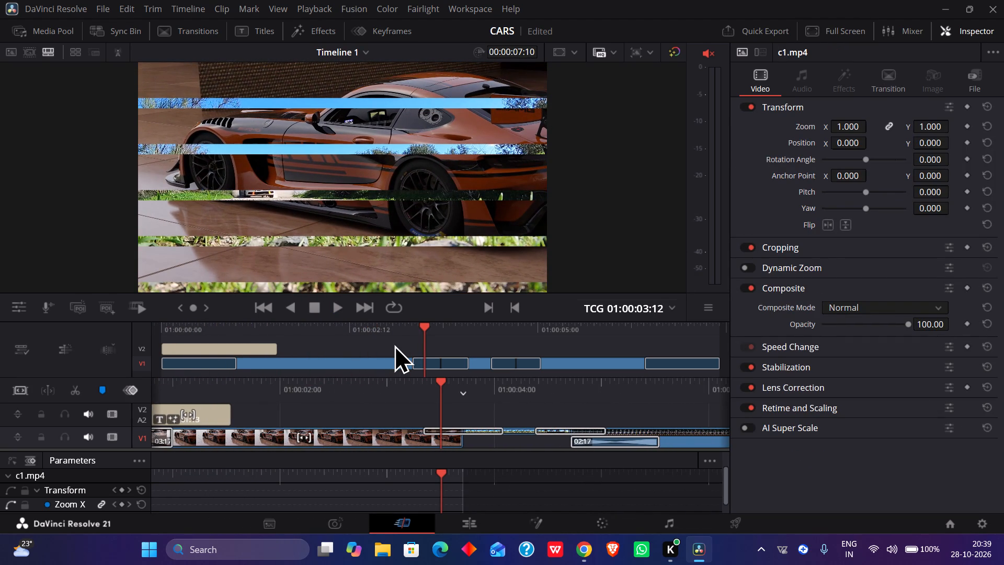
{"action": "key", "text": "space"}
{"action": "key", "text": "space"}
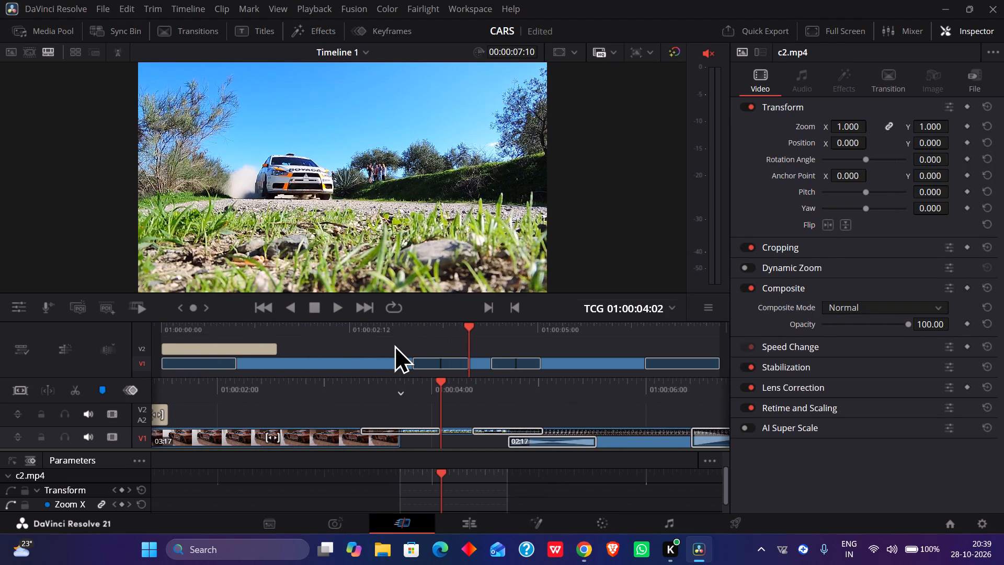
{"action": "key", "text": "space"}
{"action": "key", "text": "space"}
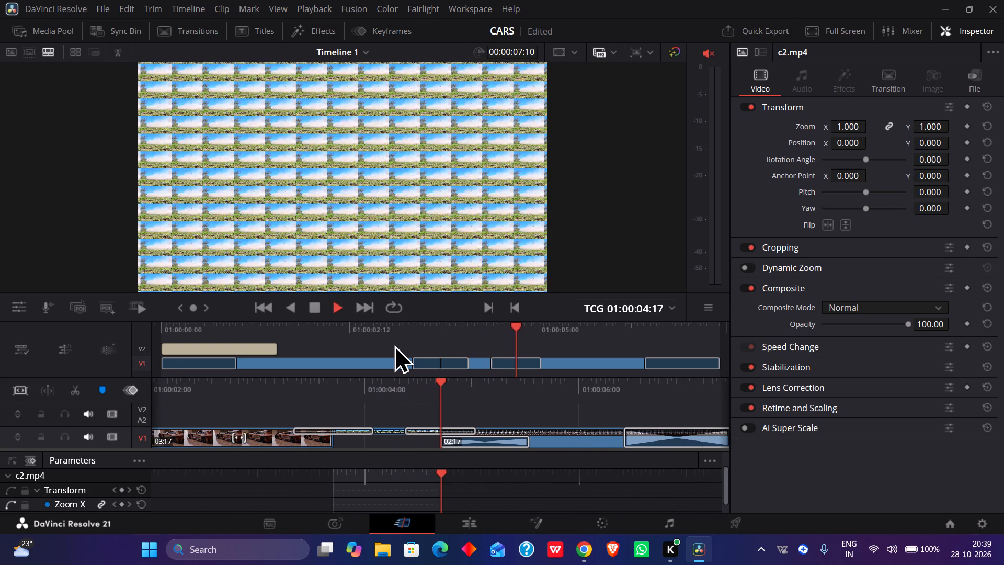
{"action": "key", "text": "space"}
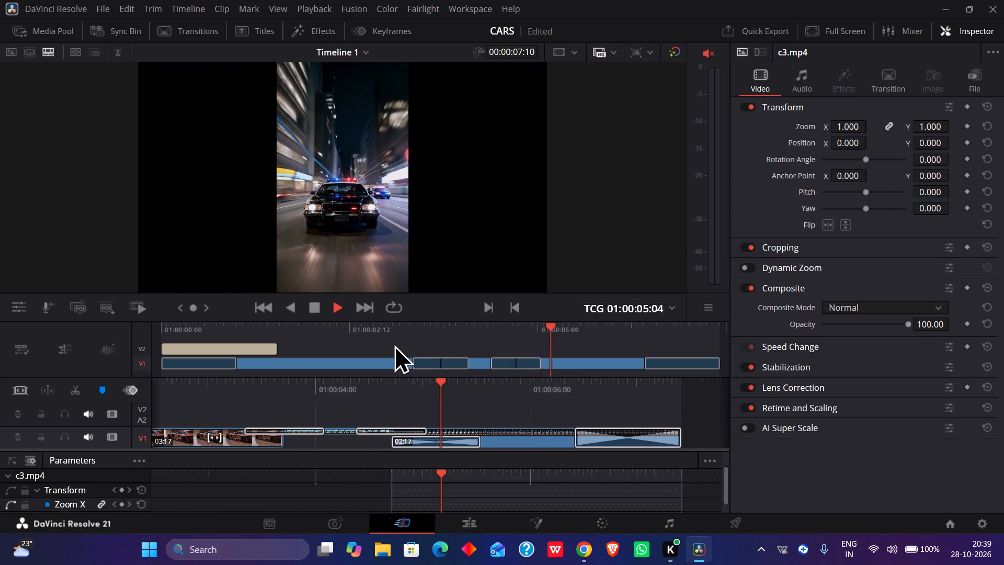
{"action": "key", "text": "space"}
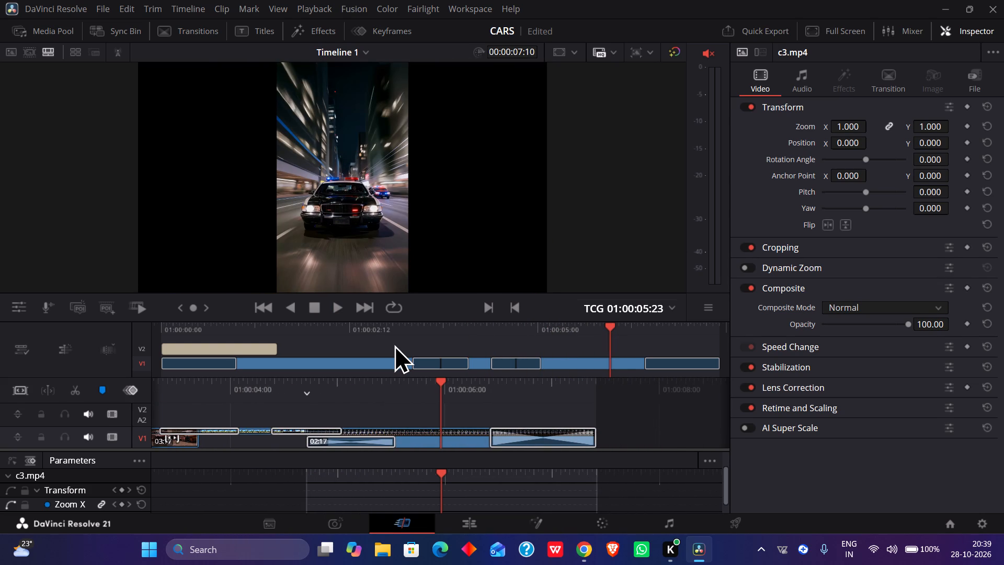
{"action": "key", "text": "space"}
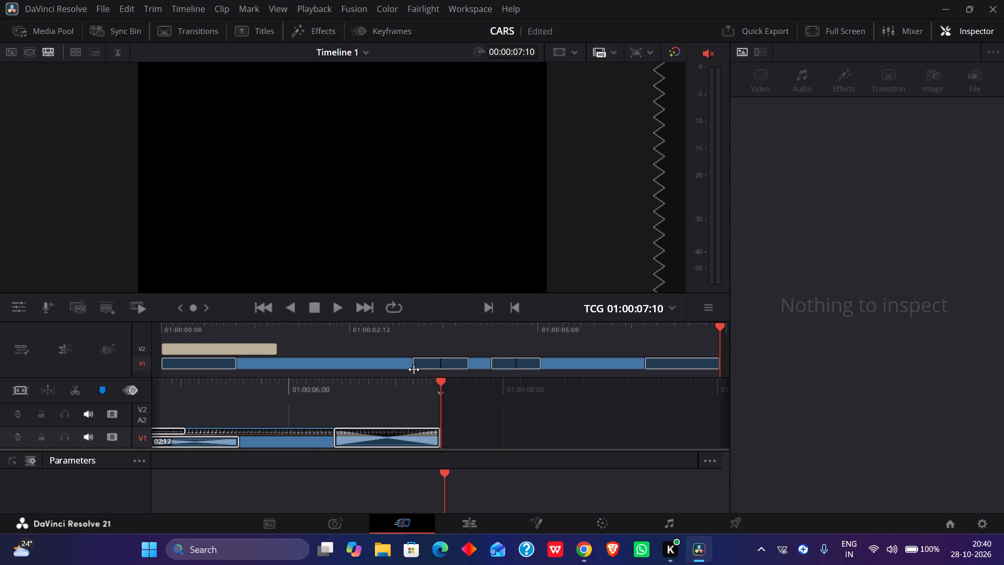
{"action": "key", "text": "j"}
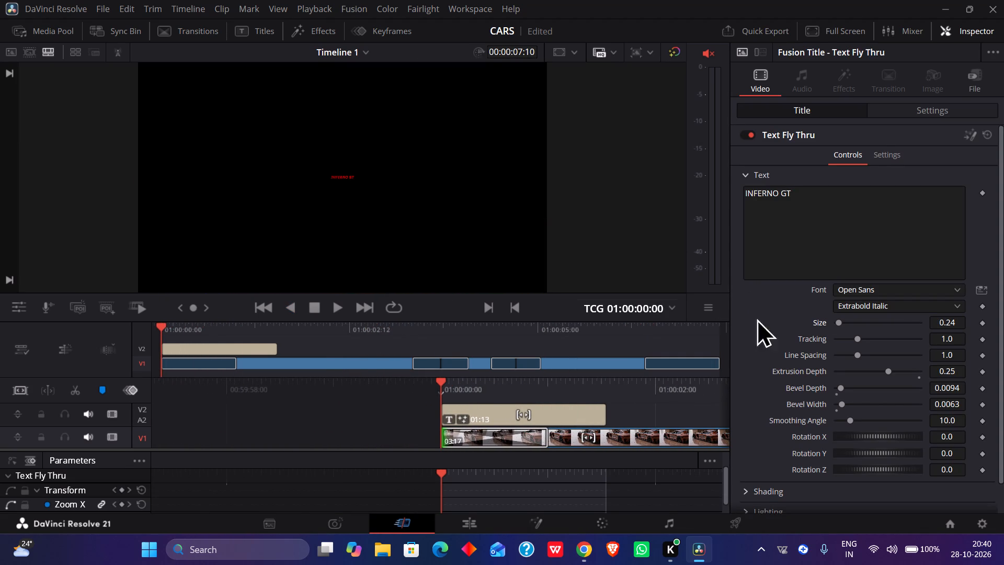
Hide the Inspector and look through the title templates down to subtitle styles such as Black on Yellow Shear.
{"action": "left_click", "coordinate": [966, 32]}
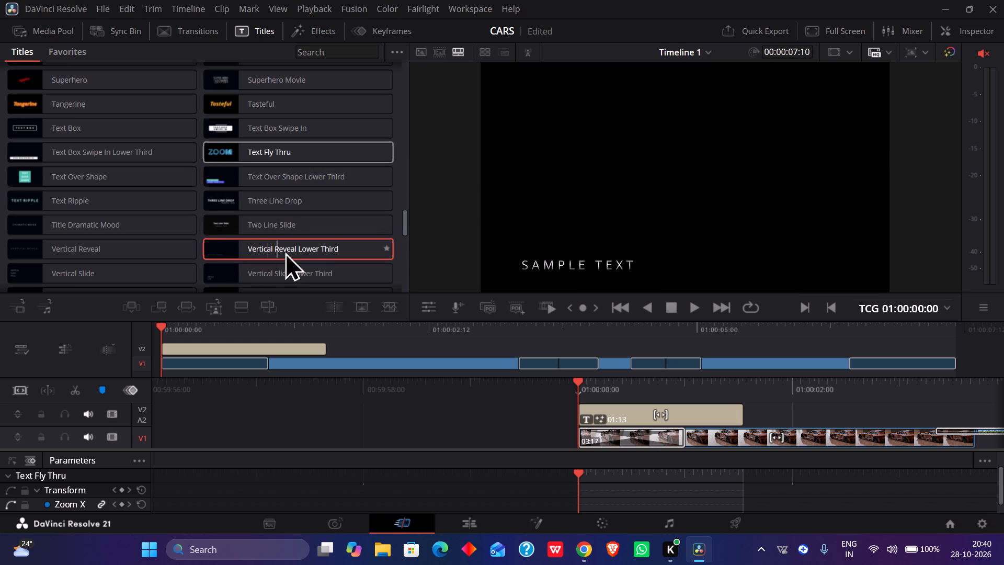
{"action": "scroll", "coordinate": [282, 232], "scroll_direction": "down", "scroll_amount": 1}
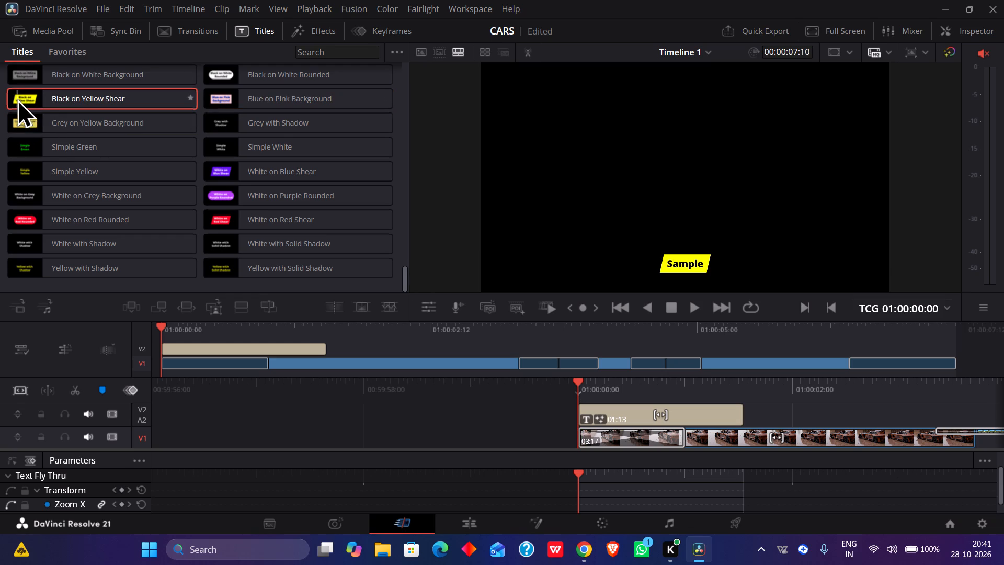
{"action": "scroll", "coordinate": [101, 135], "scroll_direction": "down", "scroll_amount": 4}
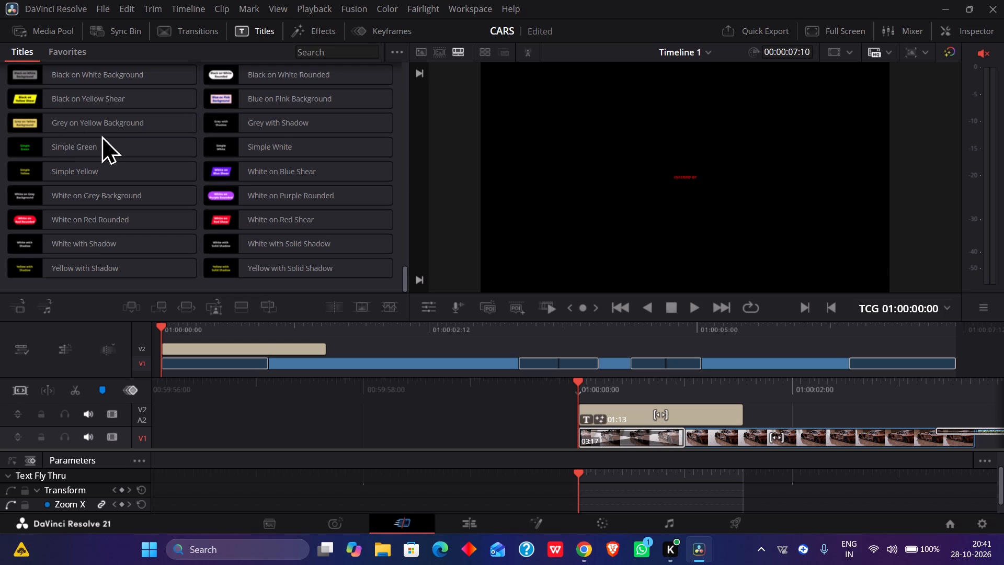
{"action": "scroll", "coordinate": [101, 135], "scroll_direction": "up", "scroll_amount": 15}
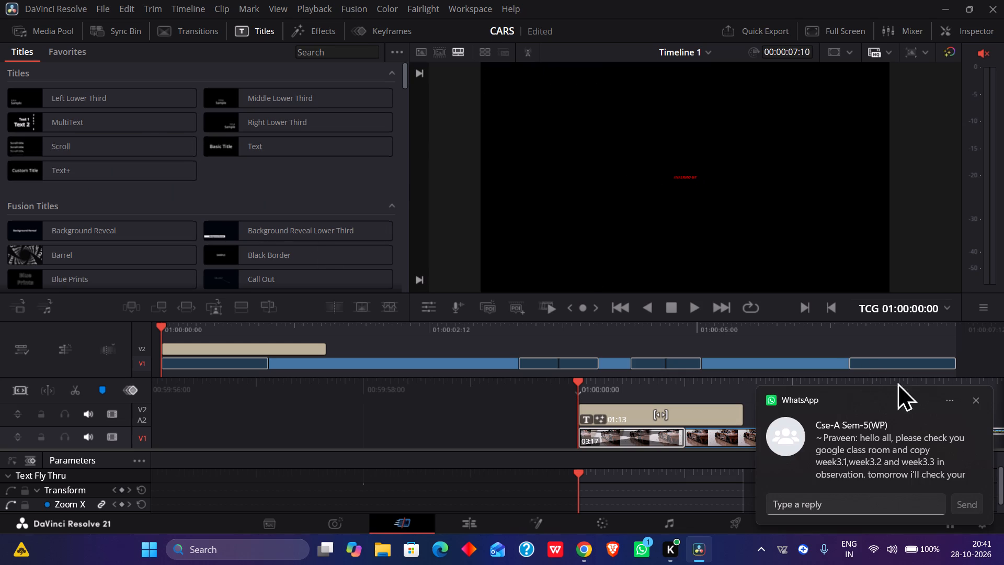
{"action": "left_click", "coordinate": [976, 399]}
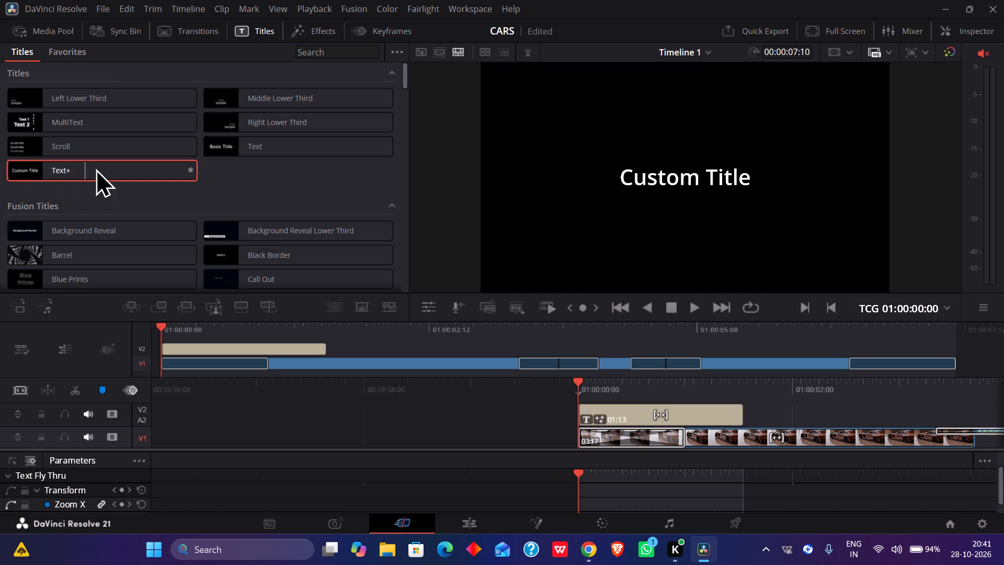
Examine the basic Titles and Fusion Titles templates for a suitable design, previewing Draw On 2 Lines Lower Third.
{"action": "scroll", "coordinate": [63, 194], "scroll_direction": "up", "scroll_amount": 1}
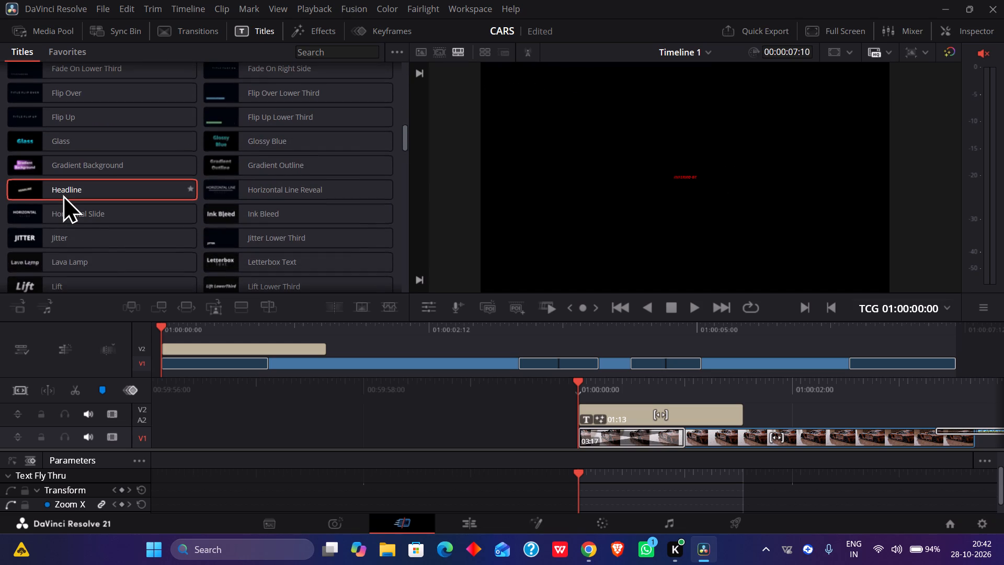
{"action": "scroll", "coordinate": [63, 194], "scroll_direction": "up", "scroll_amount": 6}
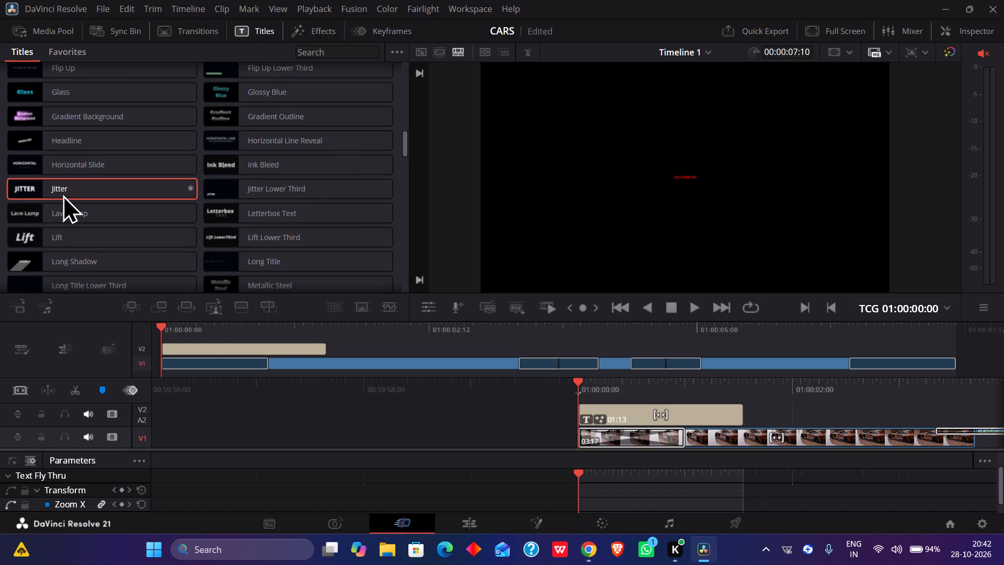
{"action": "scroll", "coordinate": [63, 194], "scroll_direction": "up", "scroll_amount": 2}
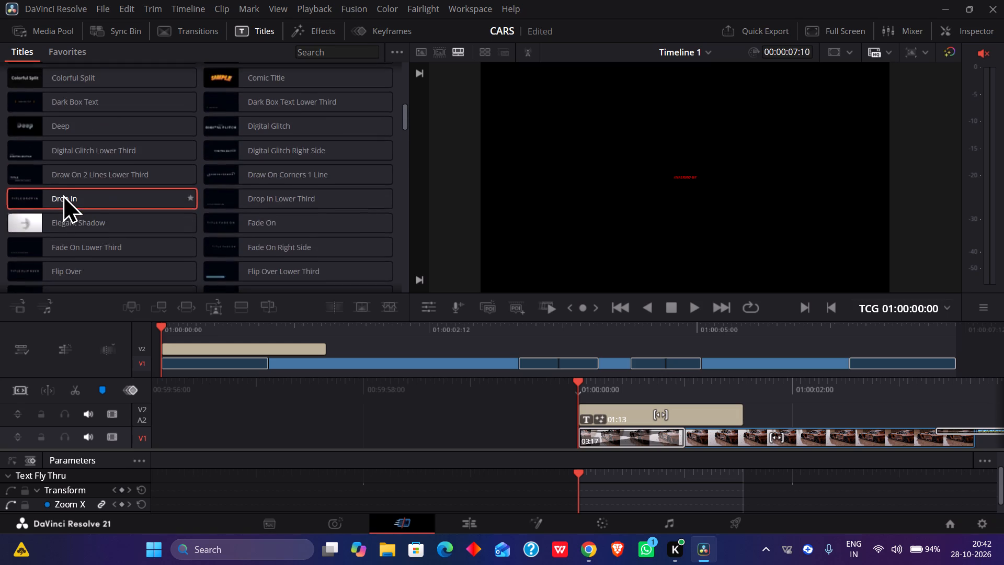
{"action": "scroll", "coordinate": [63, 194], "scroll_direction": "up", "scroll_amount": 3}
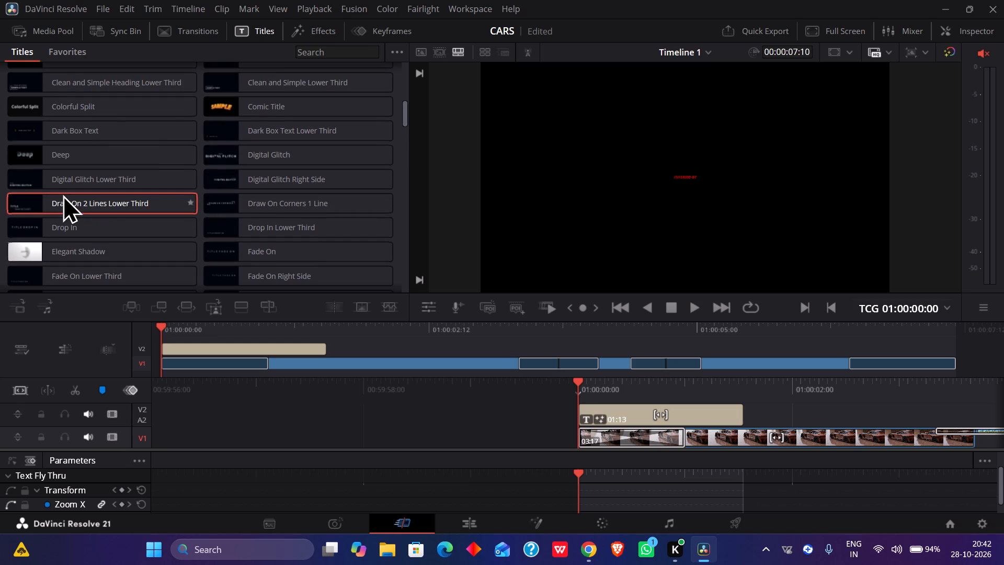
{"action": "scroll", "coordinate": [63, 194], "scroll_direction": "up", "scroll_amount": 5}
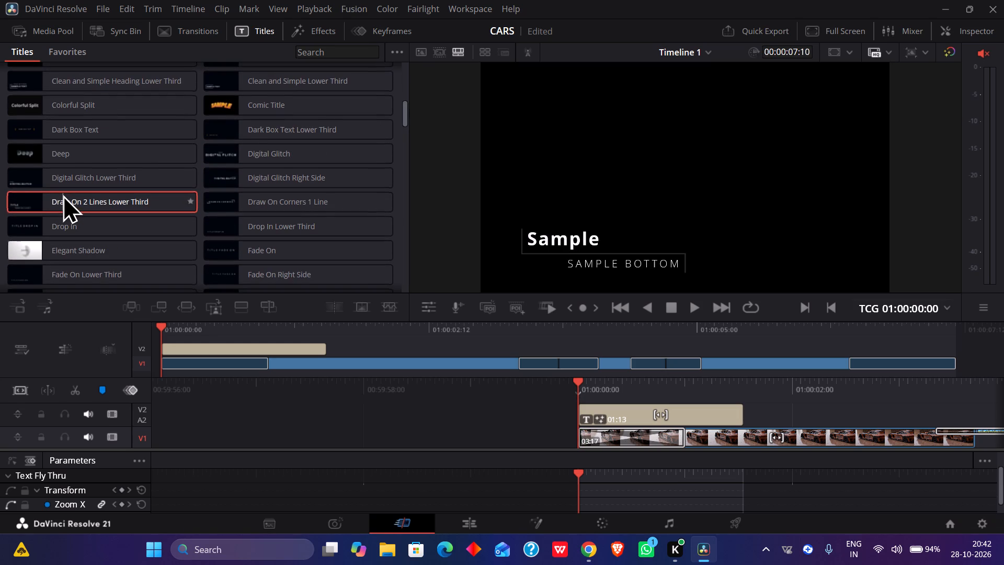
{"action": "scroll", "coordinate": [63, 194], "scroll_direction": "up", "scroll_amount": 11}
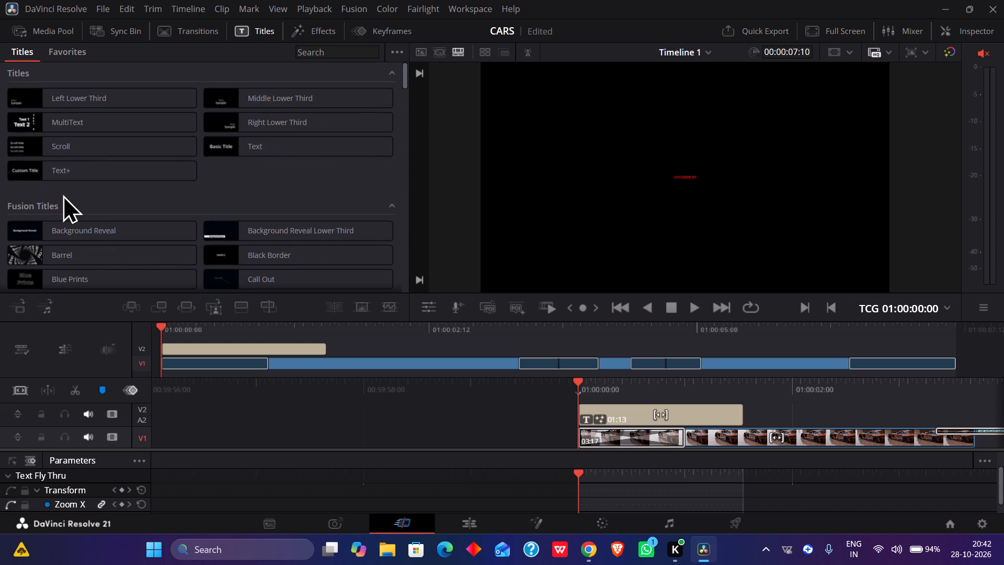
{"action": "scroll", "coordinate": [63, 194], "scroll_direction": "up", "scroll_amount": 15}
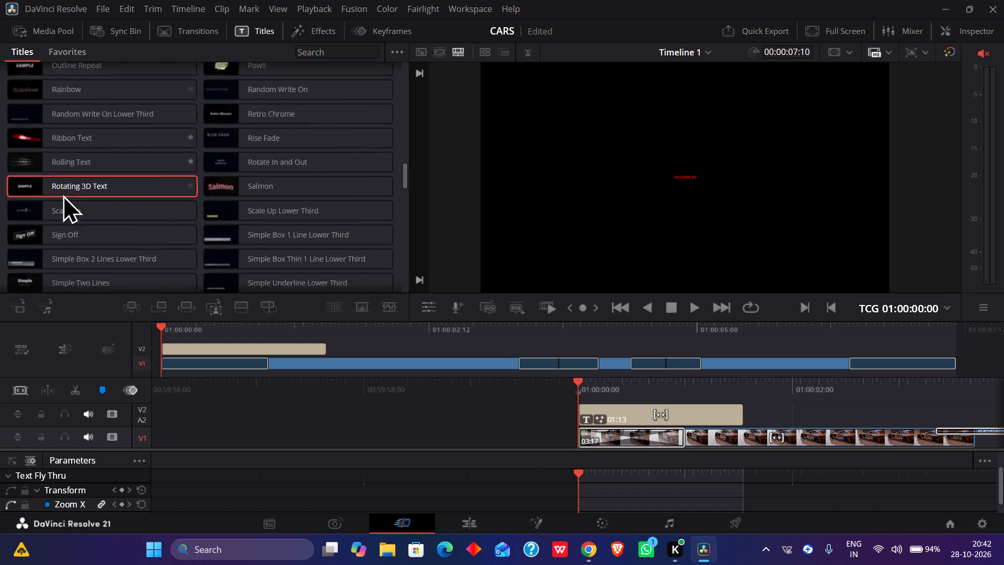
{"action": "scroll", "coordinate": [63, 194], "scroll_direction": "up", "scroll_amount": 1}
{"action": "scroll", "coordinate": [63, 194], "scroll_direction": "down", "scroll_amount": 4}
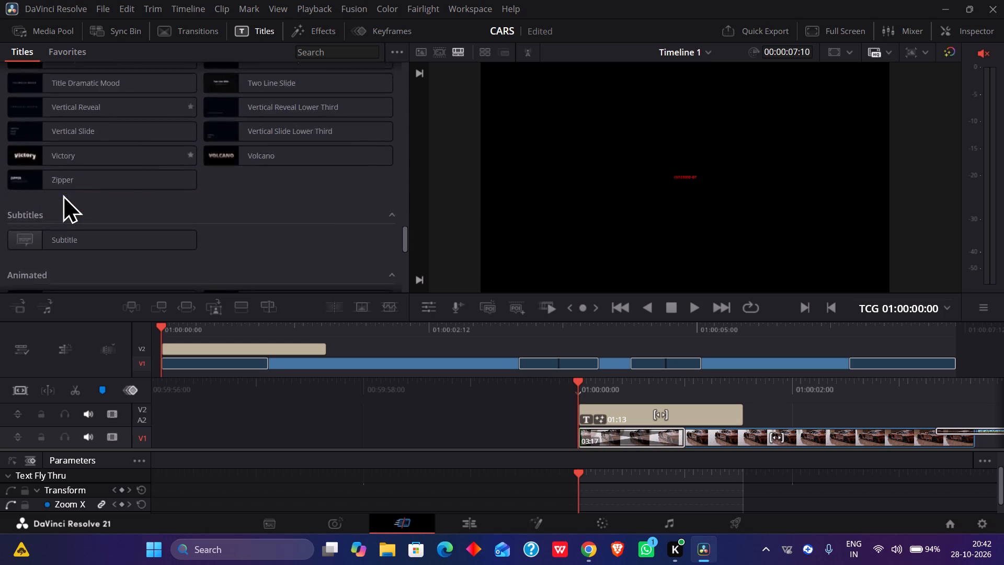
{"action": "scroll", "coordinate": [63, 194], "scroll_direction": "down", "scroll_amount": 4}
{"action": "scroll", "coordinate": [63, 194], "scroll_direction": "up", "scroll_amount": 18}
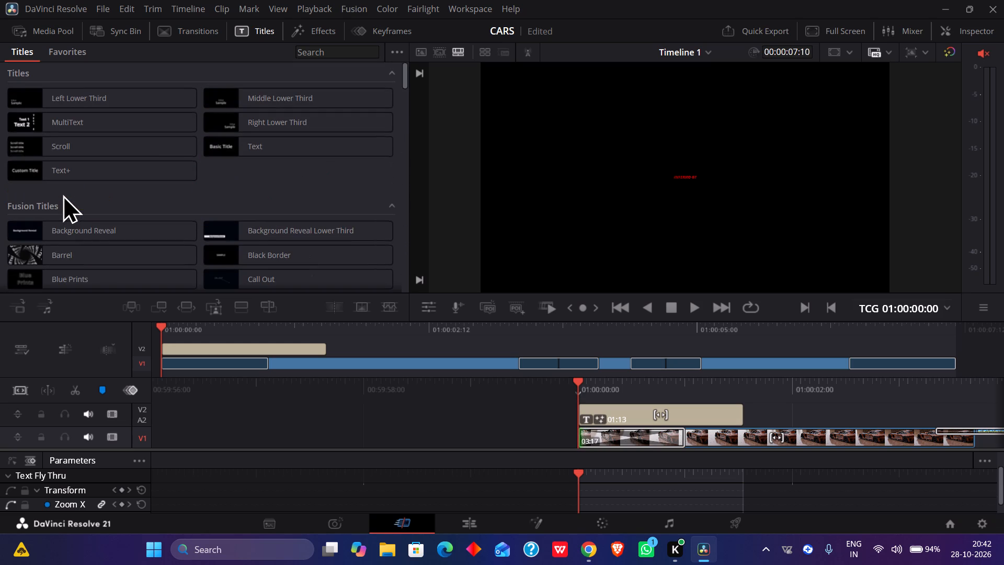
{"action": "scroll", "coordinate": [63, 194], "scroll_direction": "up", "scroll_amount": 8}
{"action": "scroll", "coordinate": [117, 149], "scroll_direction": "up", "scroll_amount": 7}
{"action": "scroll", "coordinate": [216, 199], "scroll_direction": "down", "scroll_amount": 1}
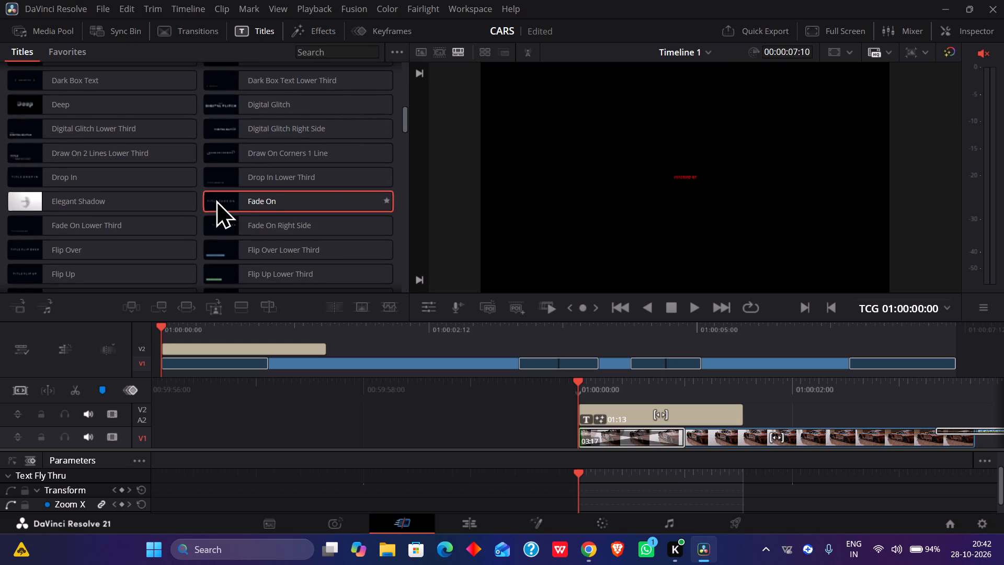
Browse the Fusion and Resolve FX video effects, and preview Colored Border on c1 at 01:00:02:23.
{"action": "left_click", "coordinate": [316, 29]}
{"action": "scroll", "coordinate": [120, 135], "scroll_direction": "up", "scroll_amount": 11}
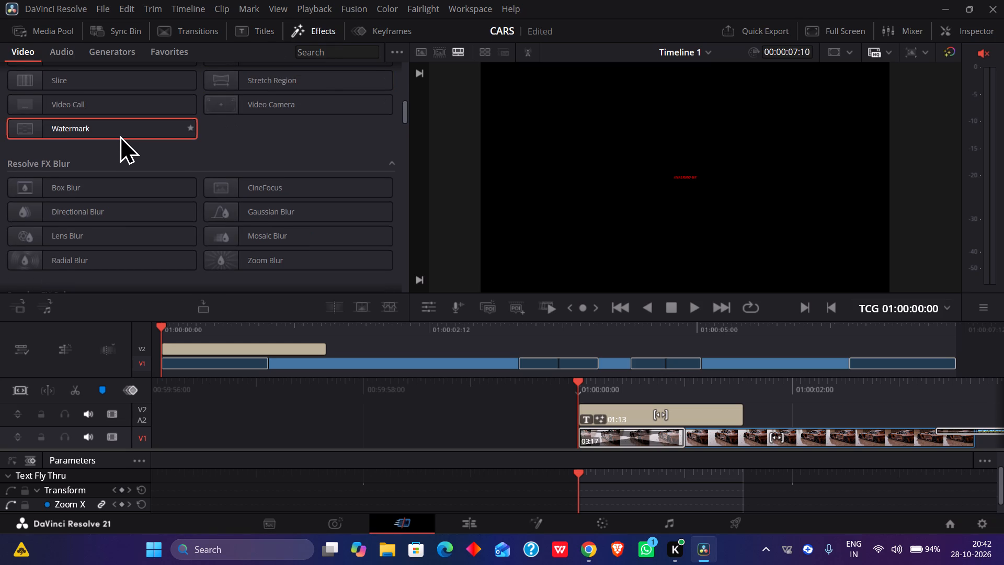
{"action": "scroll", "coordinate": [120, 135], "scroll_direction": "up", "scroll_amount": 20}
{"action": "scroll", "coordinate": [120, 135], "scroll_direction": "up", "scroll_amount": 20}
{"action": "scroll", "coordinate": [120, 135], "scroll_direction": "up", "scroll_amount": 20}
{"action": "left_click", "coordinate": [120, 135]}
{"action": "scroll", "coordinate": [120, 135], "scroll_direction": "up", "scroll_amount": 3}
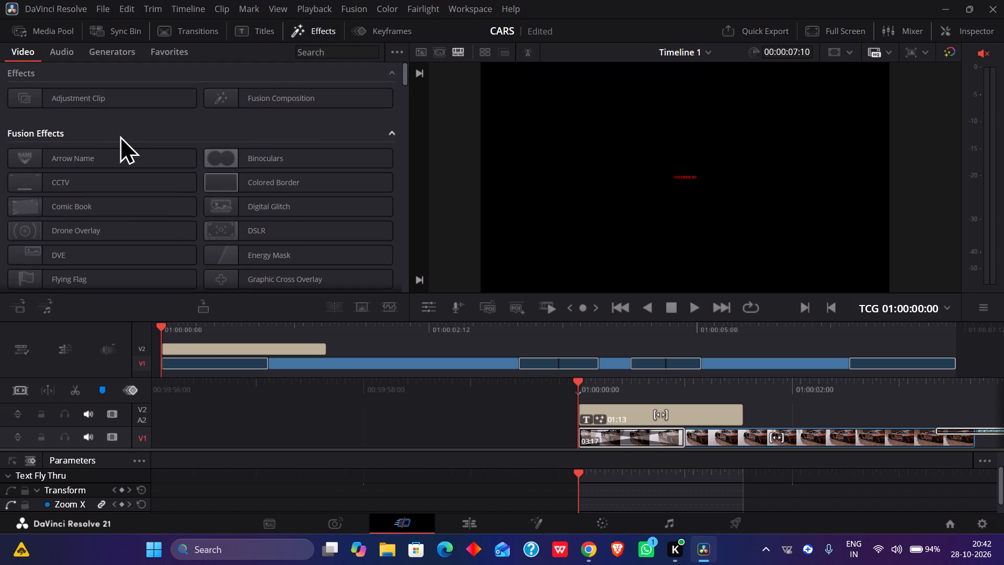
{"action": "scroll", "coordinate": [120, 135], "scroll_direction": "up", "scroll_amount": 3}
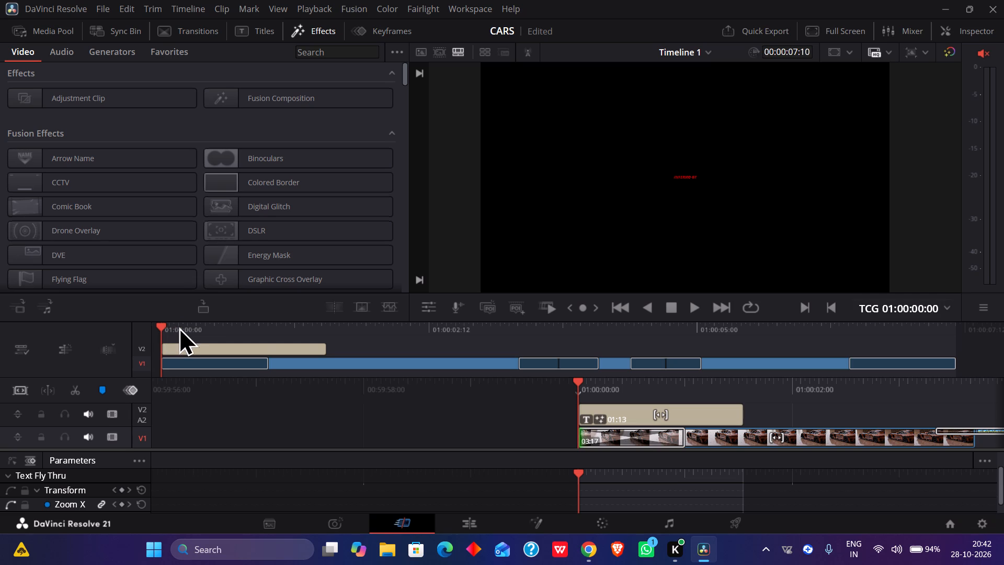
{"action": "scroll", "coordinate": [614, 437], "scroll_direction": "left", "scroll_amount": 1}
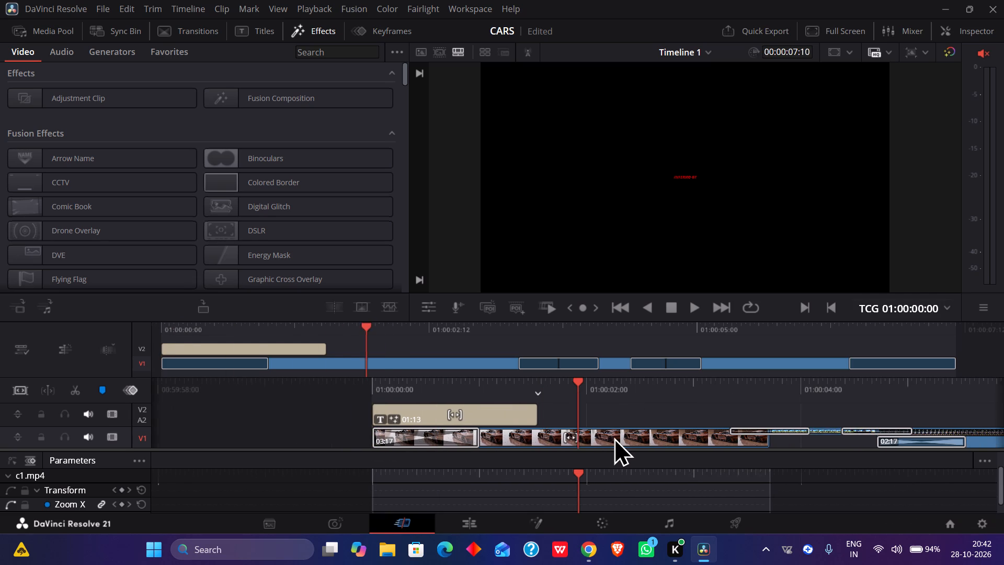
{"action": "scroll", "coordinate": [614, 437], "scroll_direction": "left", "scroll_amount": 1}
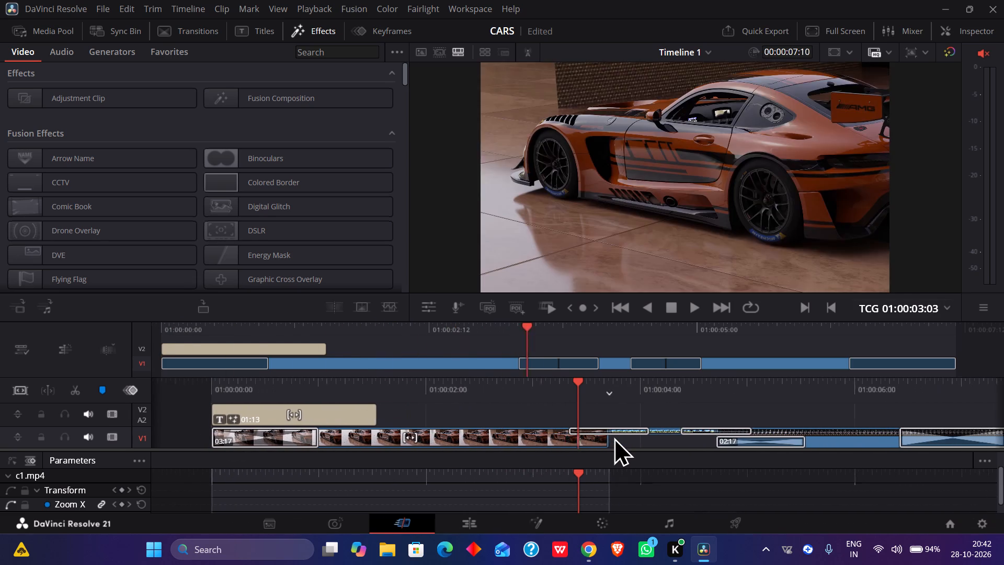
{"action": "scroll", "coordinate": [614, 437], "scroll_direction": "left", "scroll_amount": 1}
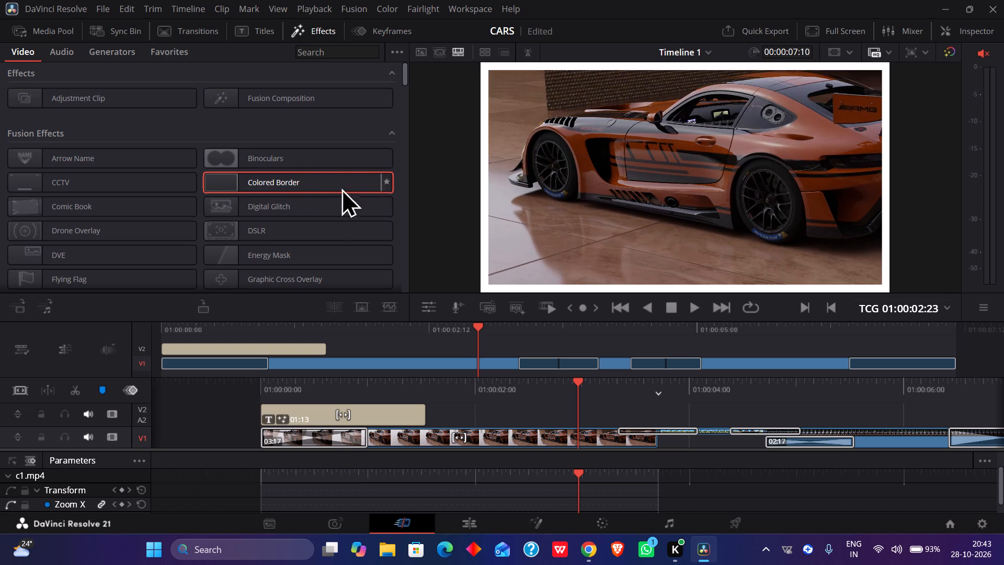
{"action": "scroll", "coordinate": [235, 219], "scroll_direction": "up", "scroll_amount": 7}
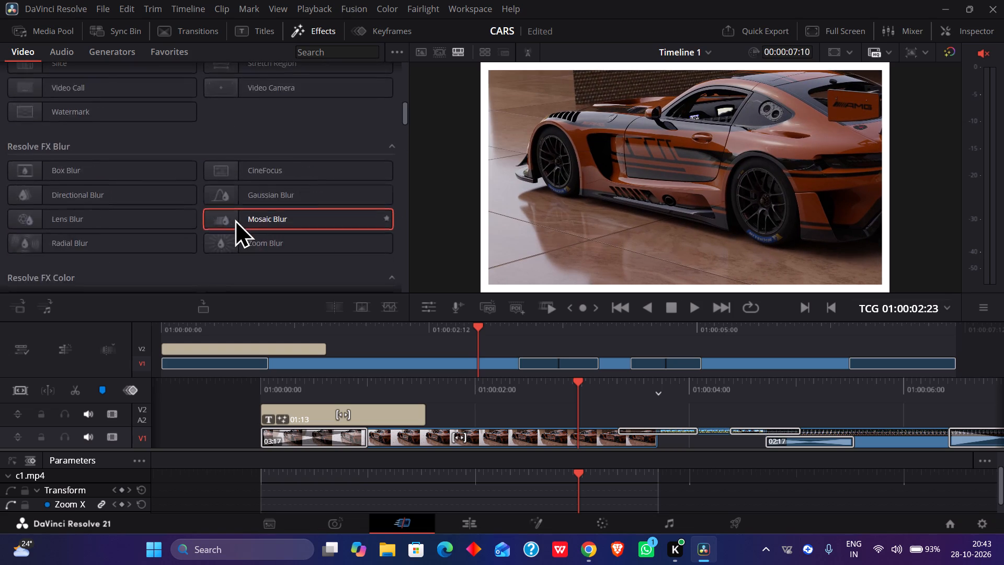
{"action": "scroll", "coordinate": [235, 219], "scroll_direction": "up", "scroll_amount": 19}
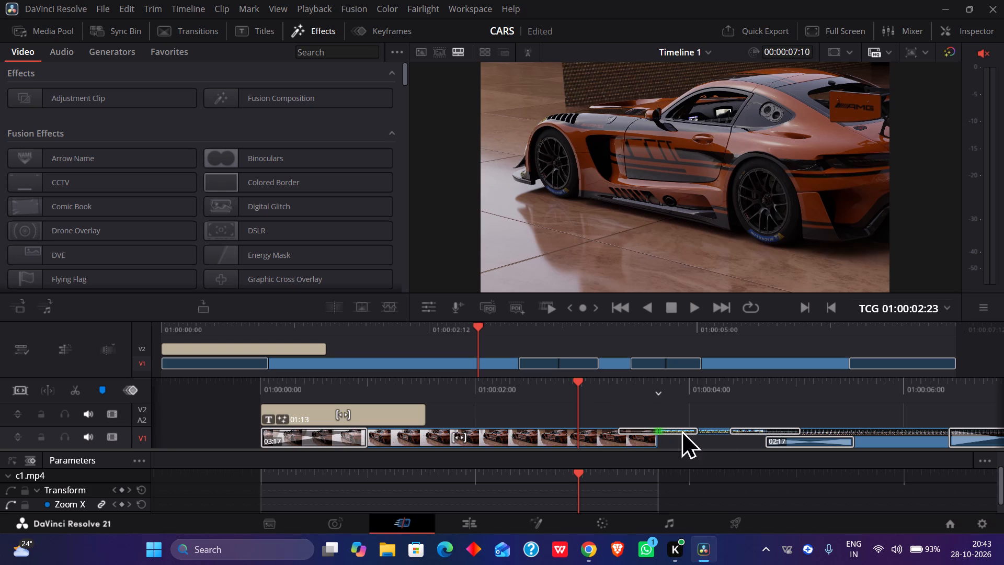
Scrub through the remaining clips to 01:00:07:10, and go back through the INFERNO GT title to 01:00:00:00.
{"action": "scroll", "coordinate": [808, 427], "scroll_direction": "right", "scroll_amount": 1}
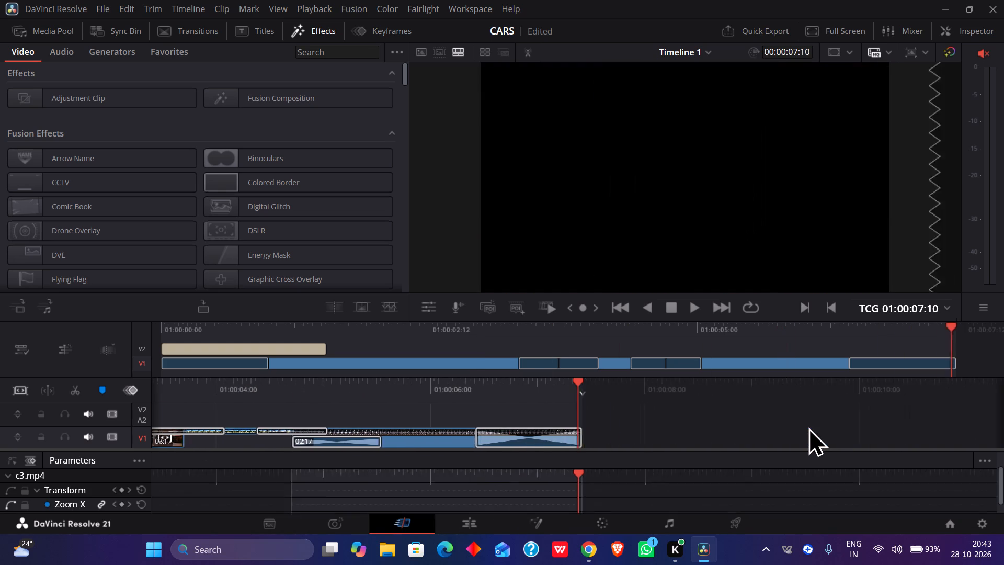
{"action": "scroll", "coordinate": [808, 427], "scroll_direction": "right", "scroll_amount": 2}
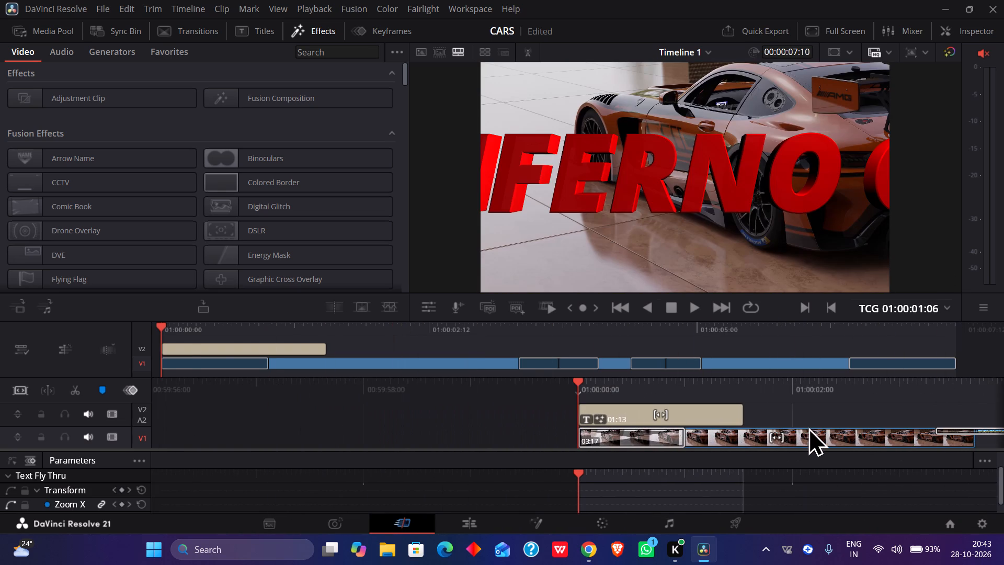
{"action": "scroll", "coordinate": [808, 427], "scroll_direction": "right", "scroll_amount": 1}
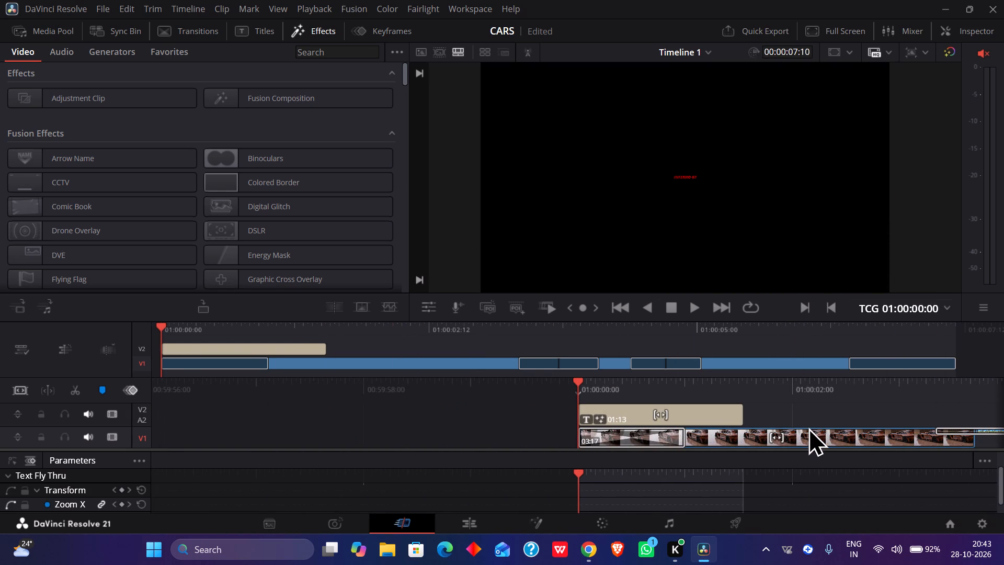
{"action": "scroll", "coordinate": [808, 427], "scroll_direction": "right", "scroll_amount": 1}
Enlarge the viewer slightly by reducing the height of the timeline area.
{"action": "left_click_drag", "start_coordinate": [983, 314], "coordinate": [961, 412]}
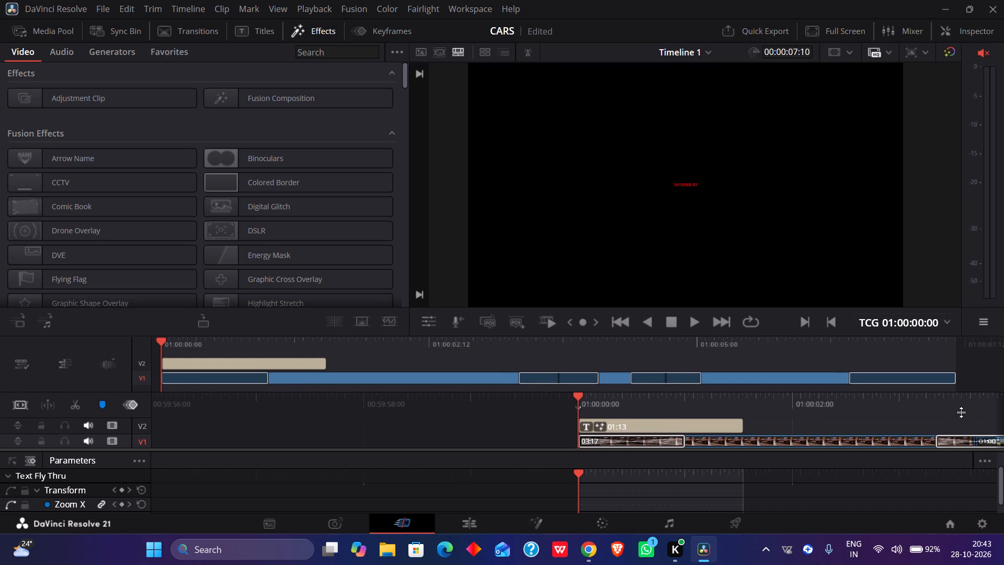
{"action": "left_click_drag", "start_coordinate": [961, 412], "coordinate": [956, 432]}
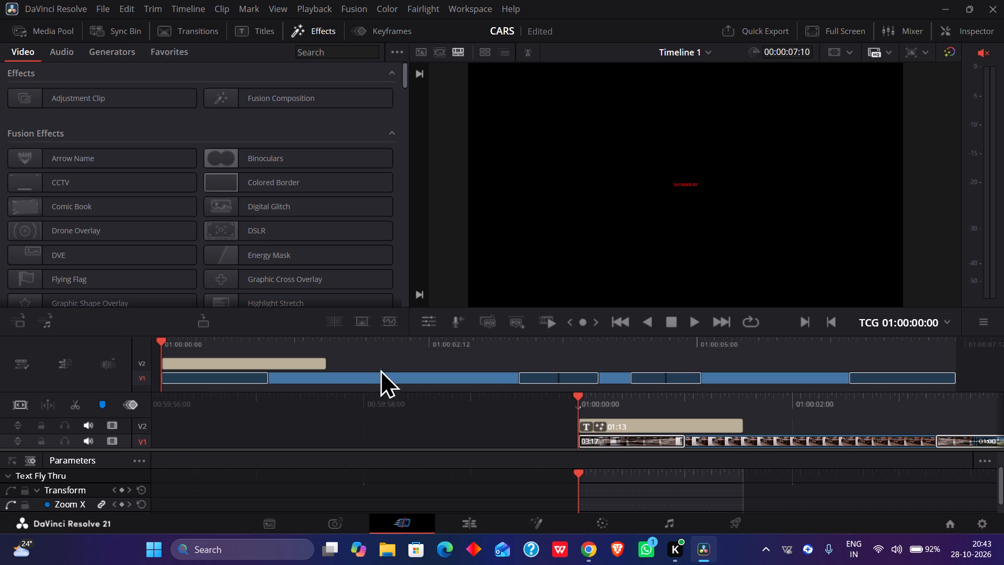
Scrub the timeline through the INFERNO GT title and the car footage of c1 to 01:00:03:06.
{"action": "scroll", "coordinate": [593, 414], "scroll_direction": "left", "scroll_amount": 1}
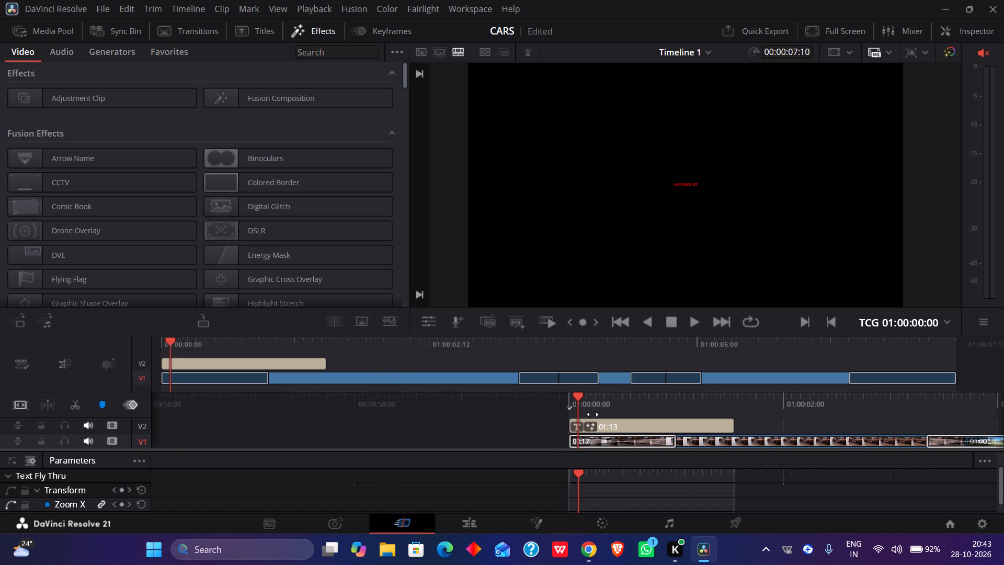
{"action": "scroll", "coordinate": [593, 414], "scroll_direction": "left", "scroll_amount": 1}
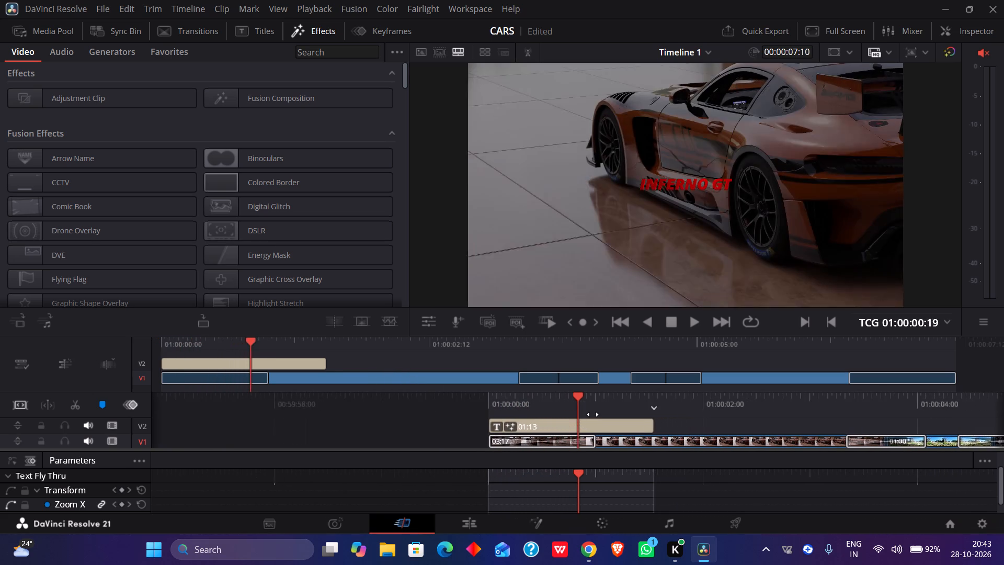
{"action": "scroll", "coordinate": [593, 414], "scroll_direction": "left", "scroll_amount": 1}
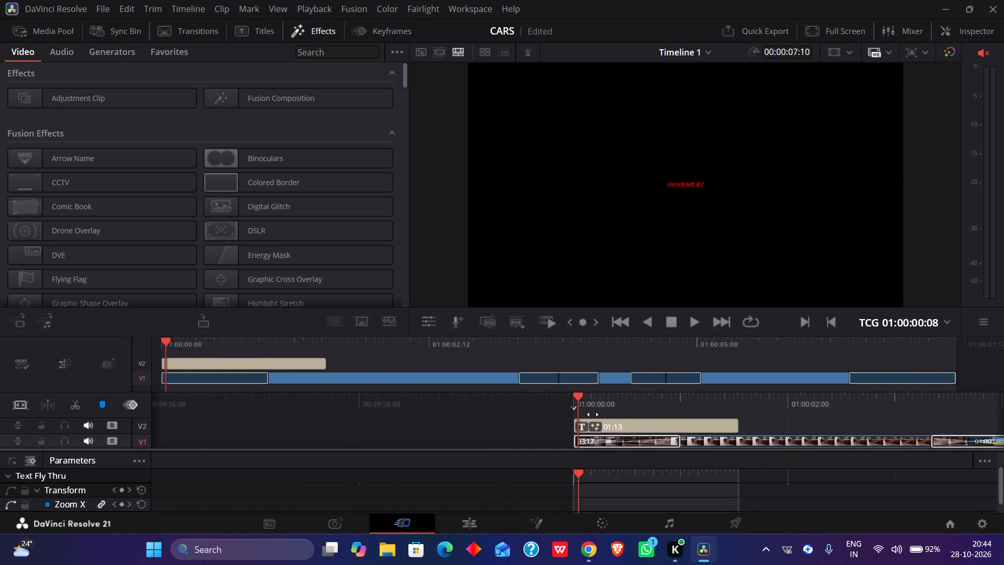
{"action": "scroll", "coordinate": [593, 414], "scroll_direction": "left", "scroll_amount": 1}
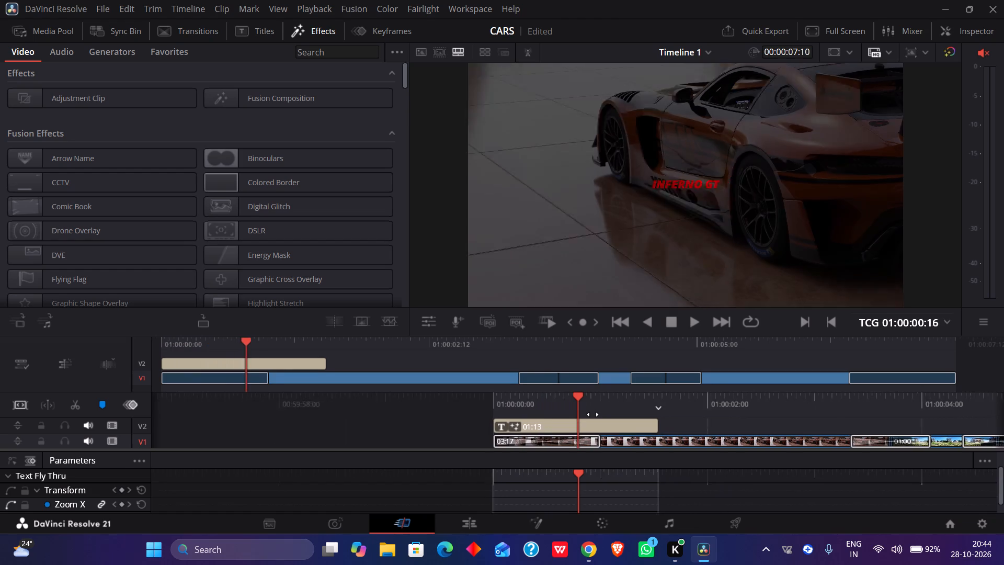
{"action": "scroll", "coordinate": [593, 414], "scroll_direction": "left", "scroll_amount": 1}
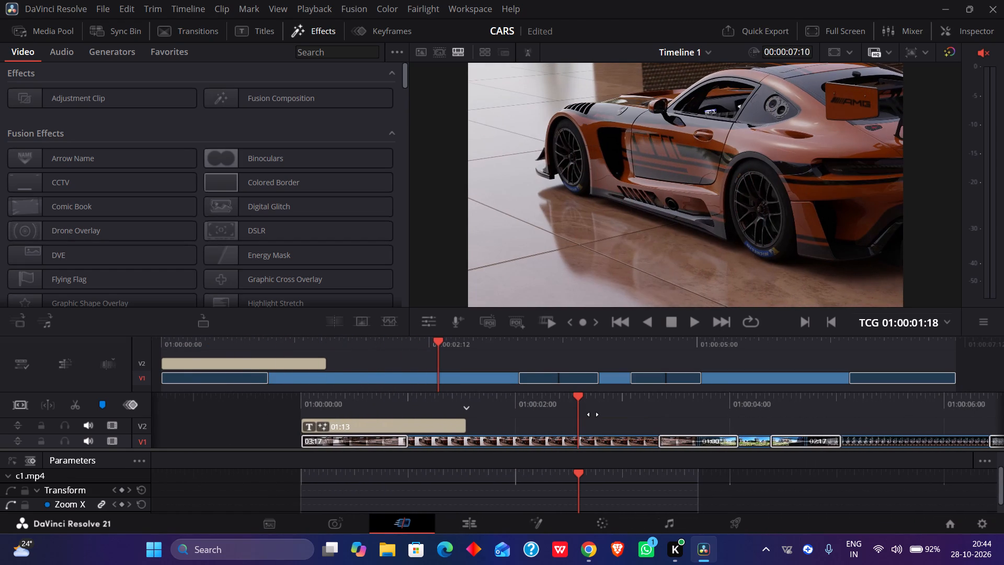
{"action": "scroll", "coordinate": [593, 414], "scroll_direction": "left", "scroll_amount": 1}
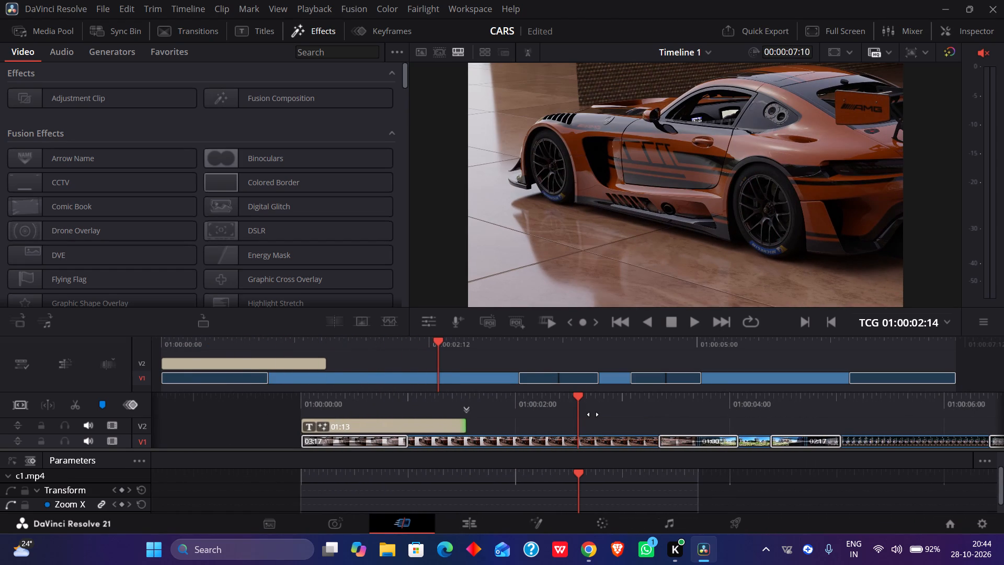
{"action": "scroll", "coordinate": [593, 414], "scroll_direction": "left", "scroll_amount": 1}
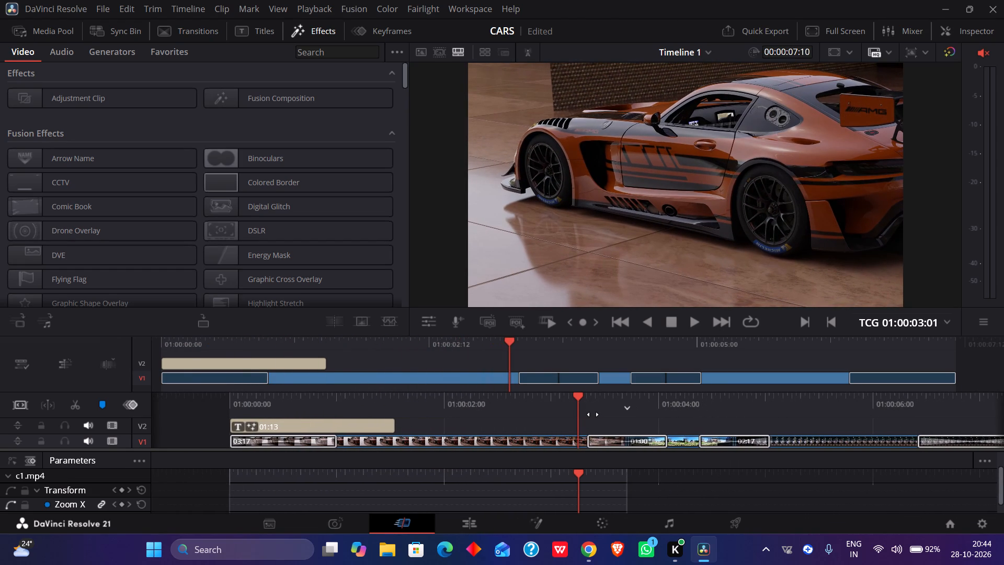
{"action": "scroll", "coordinate": [593, 414], "scroll_direction": "up", "scroll_amount": 1}
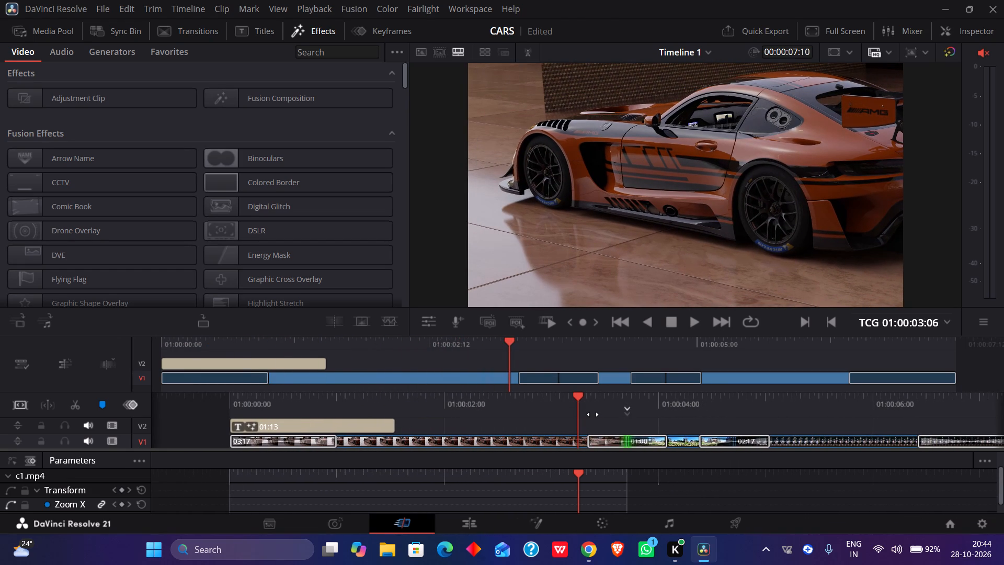
{"action": "scroll", "coordinate": [593, 414], "scroll_direction": "up", "scroll_amount": 1}
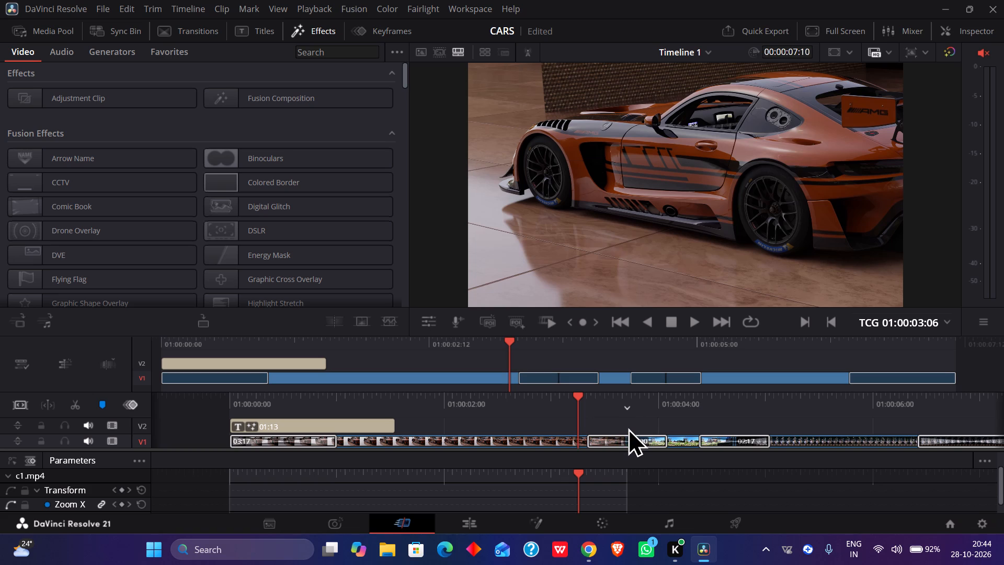
Scrub through the transitions into c2 and c3 to 01:00:07:09, and go back to 01:00:00:00.
{"action": "scroll", "coordinate": [628, 427], "scroll_direction": "left", "scroll_amount": 1}
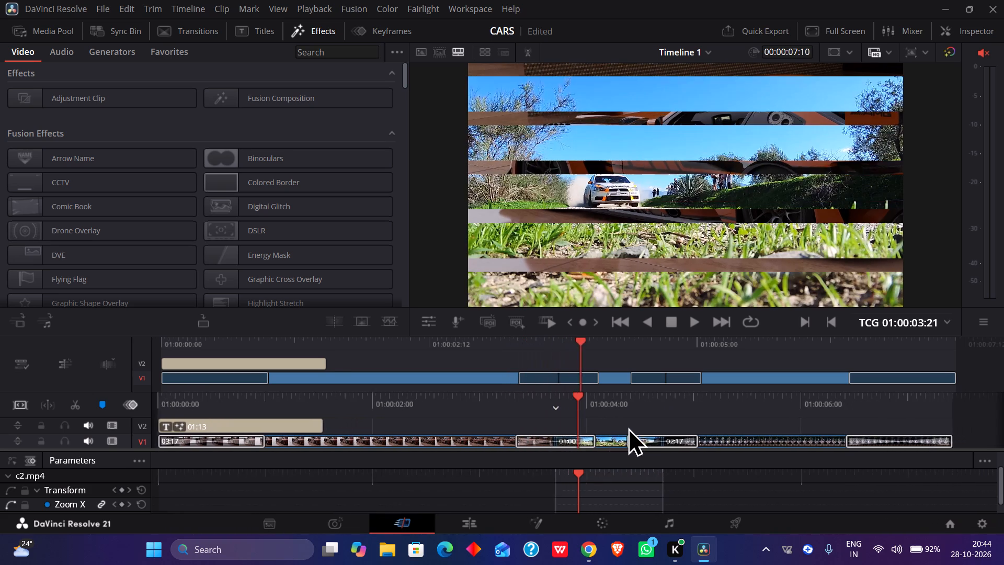
{"action": "scroll", "coordinate": [628, 427], "scroll_direction": "left", "scroll_amount": 1}
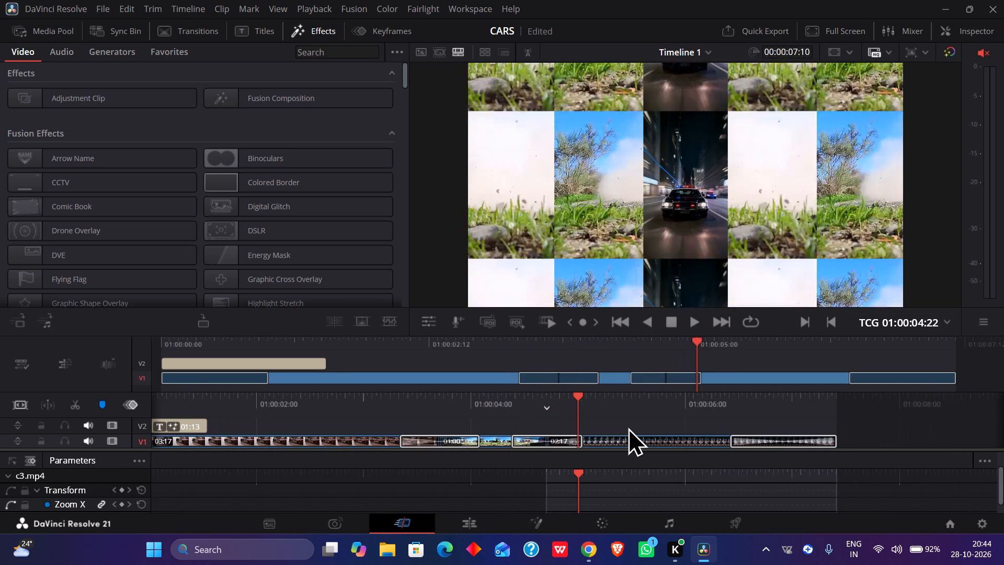
{"action": "scroll", "coordinate": [628, 427], "scroll_direction": "left", "scroll_amount": 2}
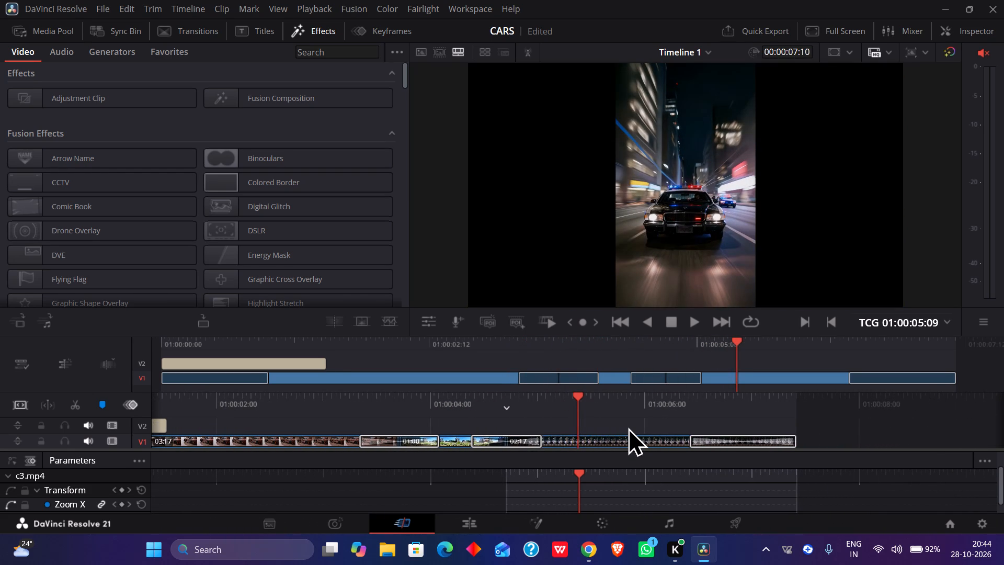
{"action": "scroll", "coordinate": [628, 427], "scroll_direction": "left", "scroll_amount": 1}
{"action": "scroll", "coordinate": [628, 427], "scroll_direction": "right", "scroll_amount": 1}
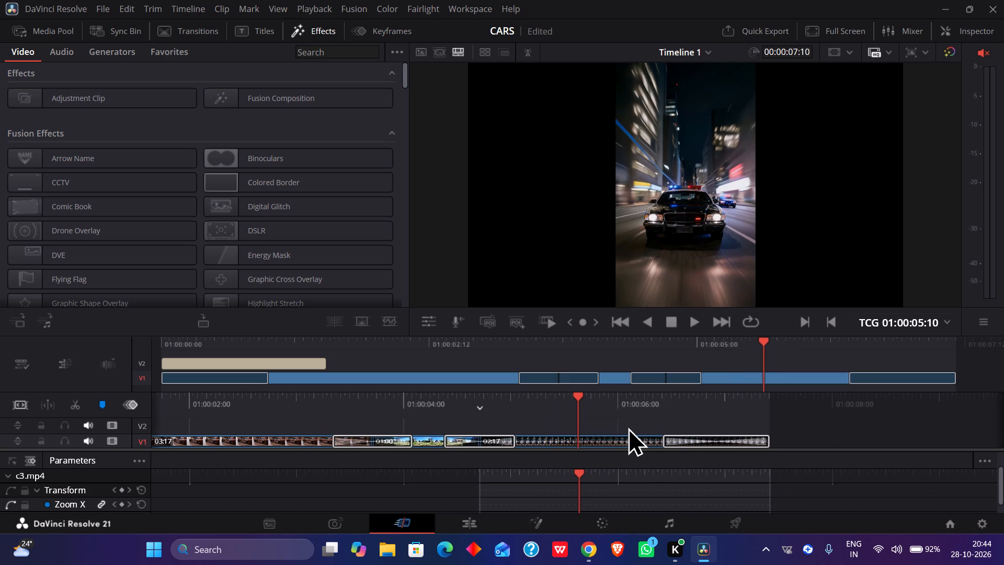
{"action": "scroll", "coordinate": [628, 427], "scroll_direction": "right", "scroll_amount": 1}
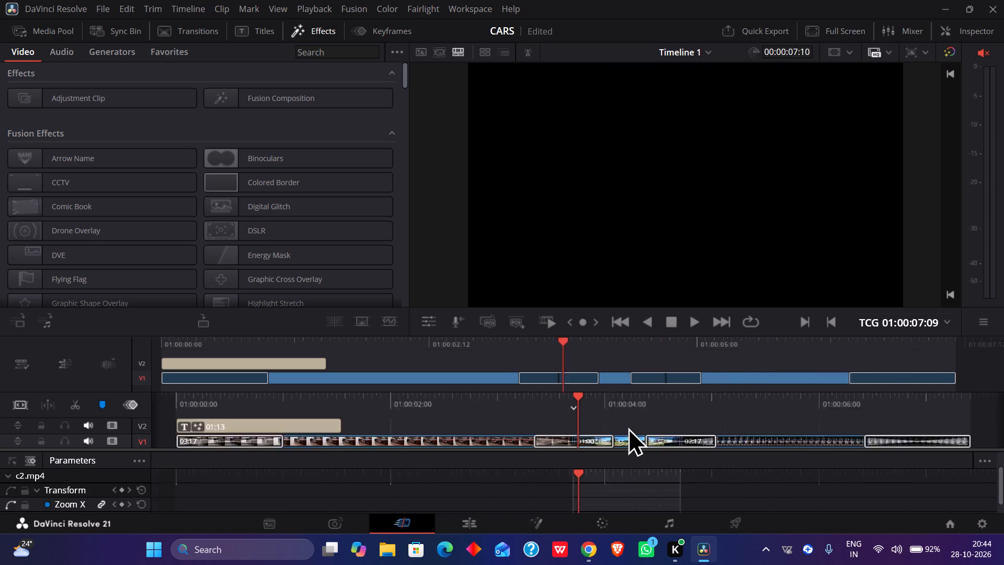
{"action": "scroll", "coordinate": [628, 427], "scroll_direction": "right", "scroll_amount": 7}
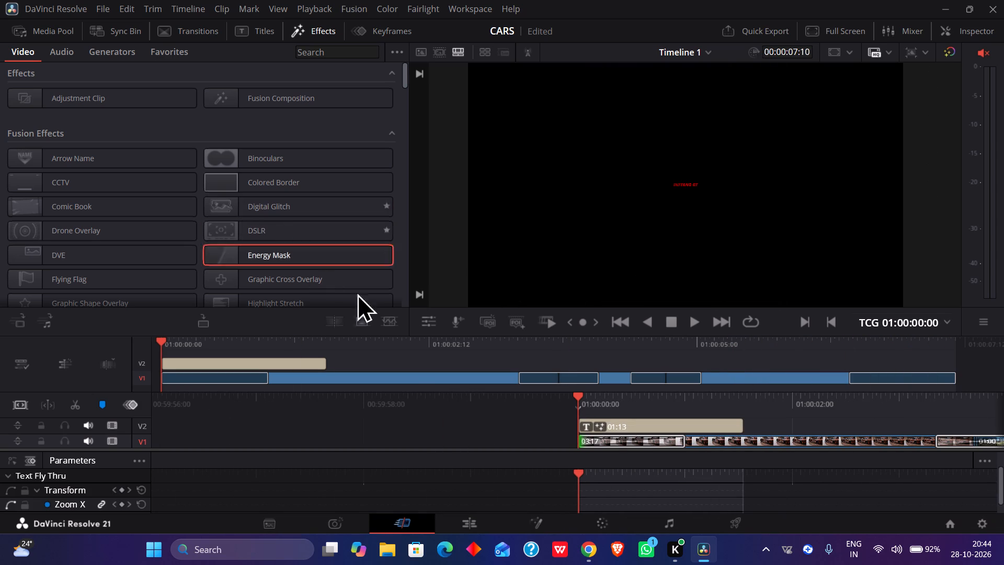
Go to 01:00:02:10 on c1 and browse the Resolve FX and Krokodove video effects, previewing Pack and Transform.
{"action": "scroll", "coordinate": [670, 434], "scroll_direction": "left", "scroll_amount": 1}
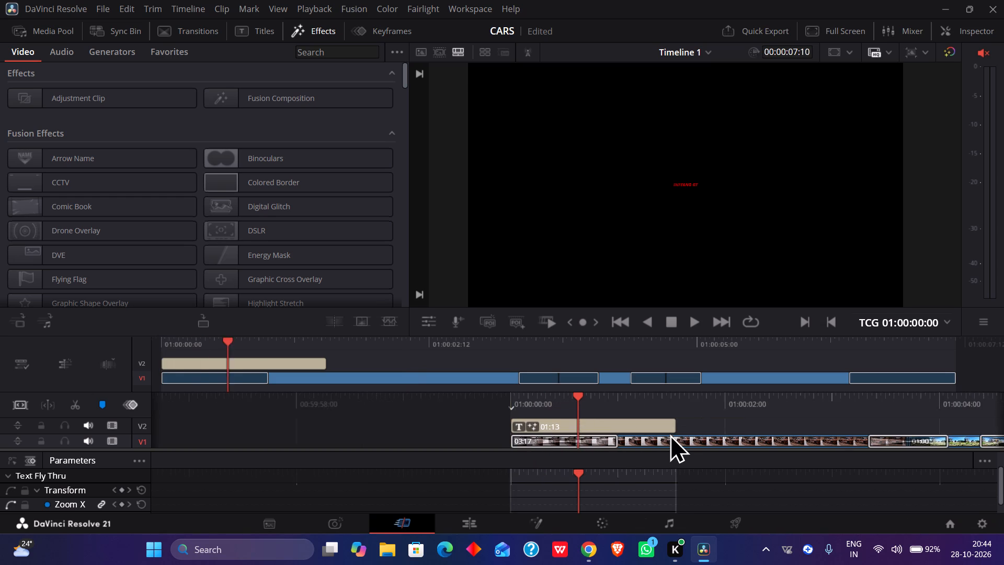
{"action": "scroll", "coordinate": [670, 434], "scroll_direction": "left", "scroll_amount": 1}
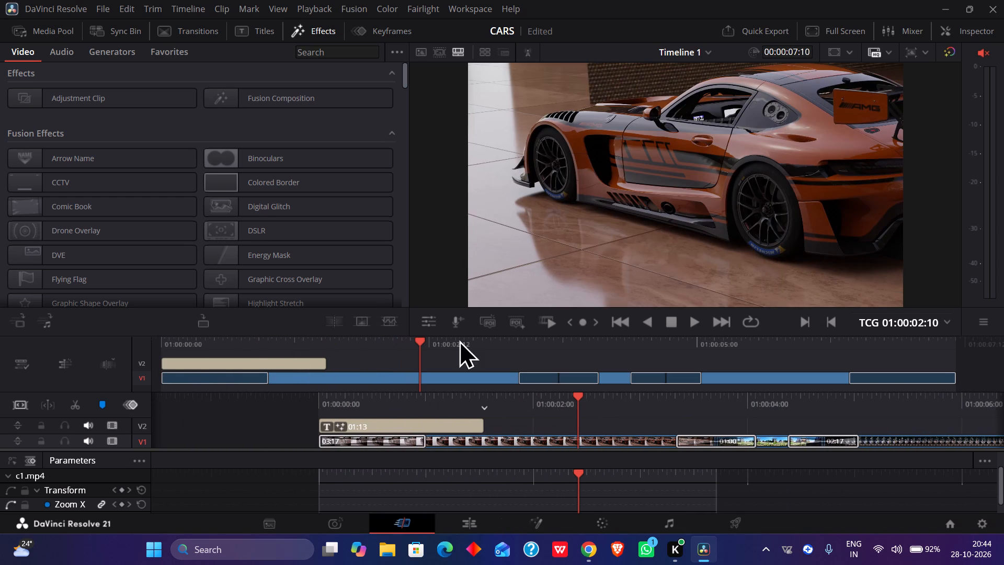
{"action": "scroll", "coordinate": [265, 240], "scroll_direction": "down", "scroll_amount": 7}
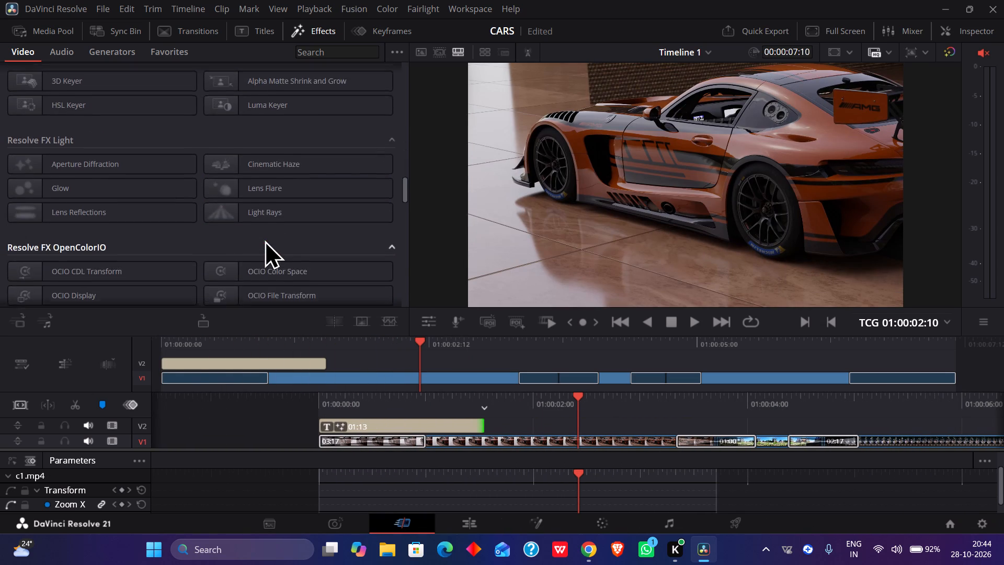
{"action": "scroll", "coordinate": [265, 240], "scroll_direction": "down", "scroll_amount": 5}
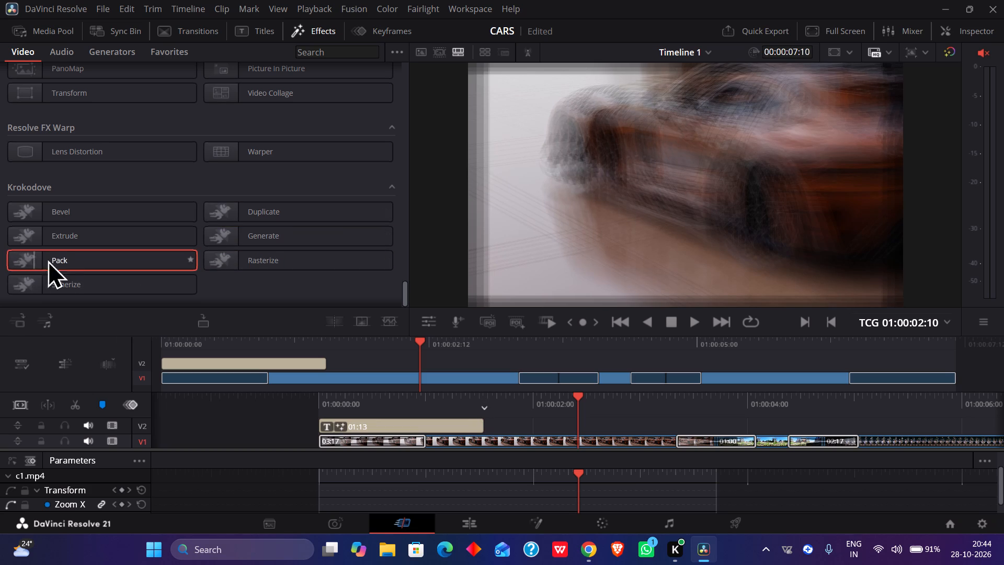
{"action": "scroll", "coordinate": [142, 257], "scroll_direction": "down", "scroll_amount": 2}
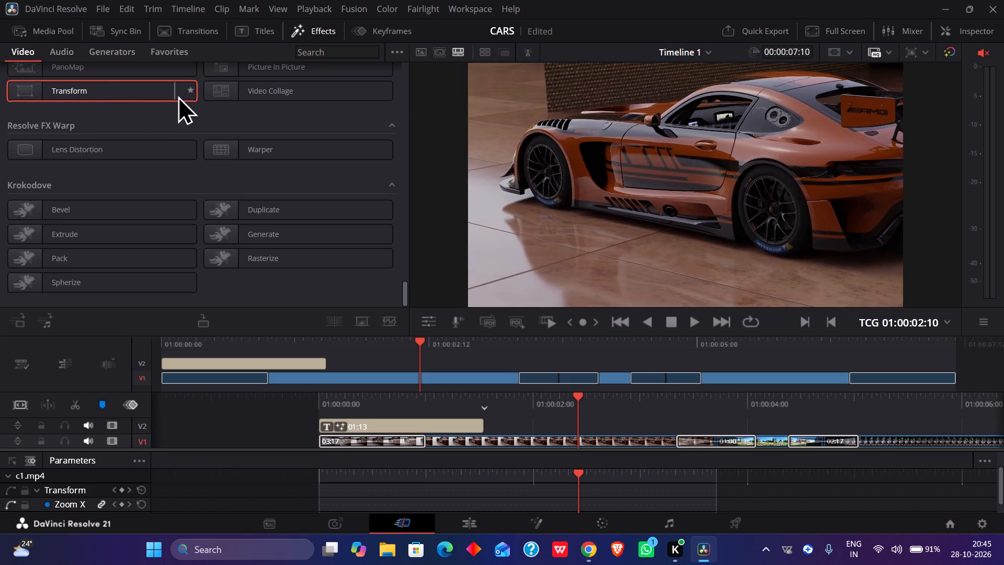
{"action": "scroll", "coordinate": [200, 95], "scroll_direction": "up", "scroll_amount": 2}
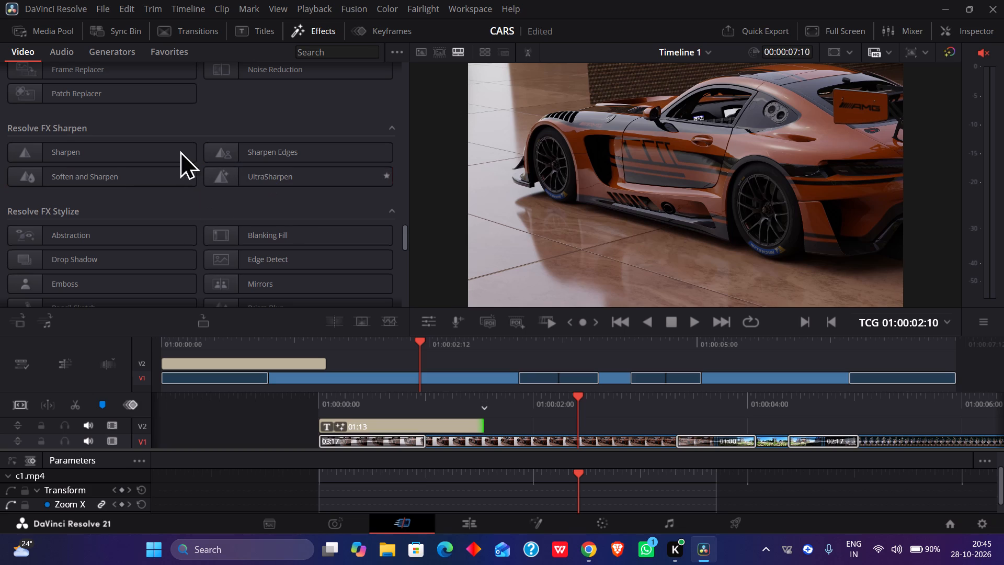
{"action": "scroll", "coordinate": [129, 118], "scroll_direction": "up", "scroll_amount": 1}
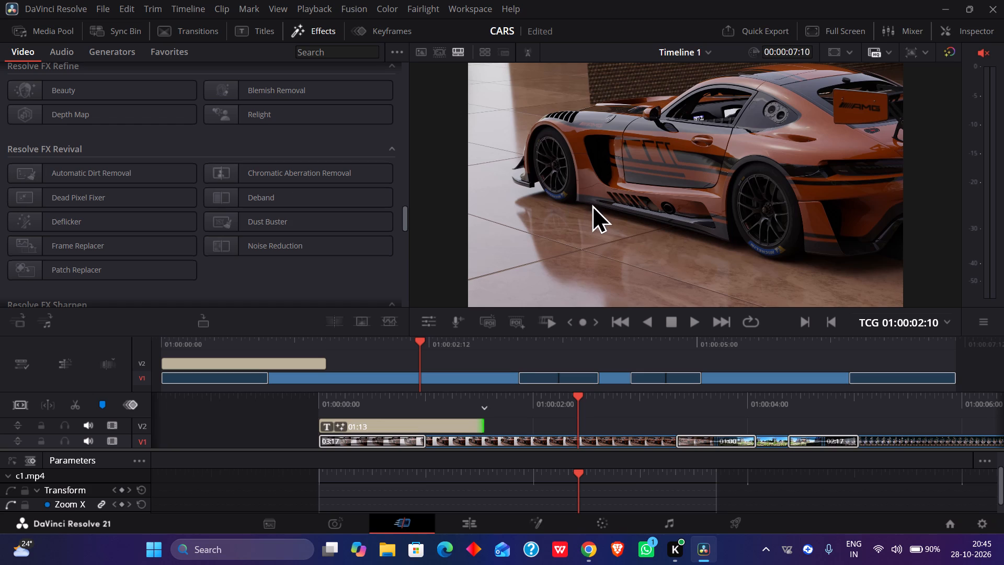
Scrub across the clips, return to 01:00:00:00 and start fast forward playback to review the edit.
{"action": "scroll", "coordinate": [607, 436], "scroll_direction": "left", "scroll_amount": 1}
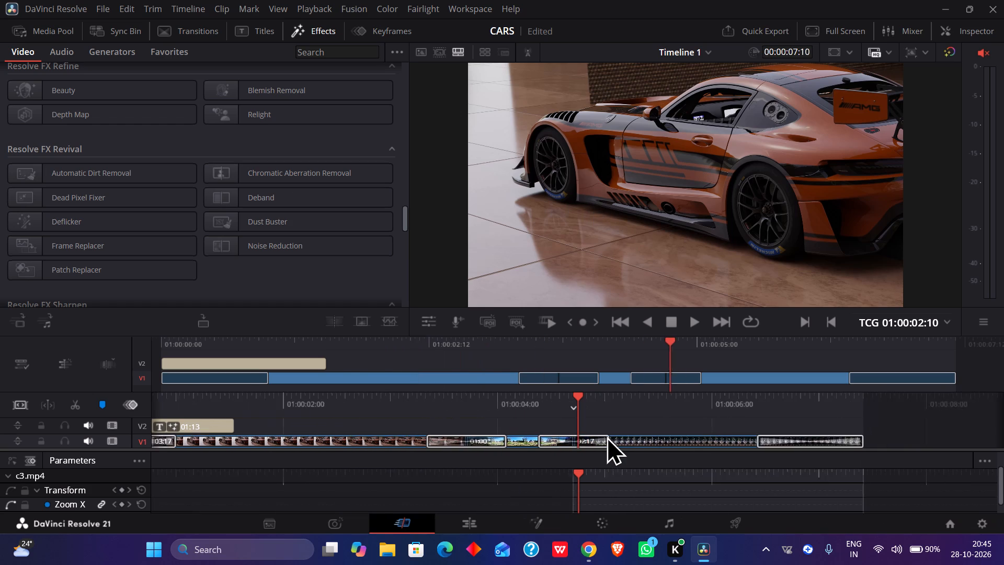
{"action": "scroll", "coordinate": [607, 436], "scroll_direction": "left", "scroll_amount": 1}
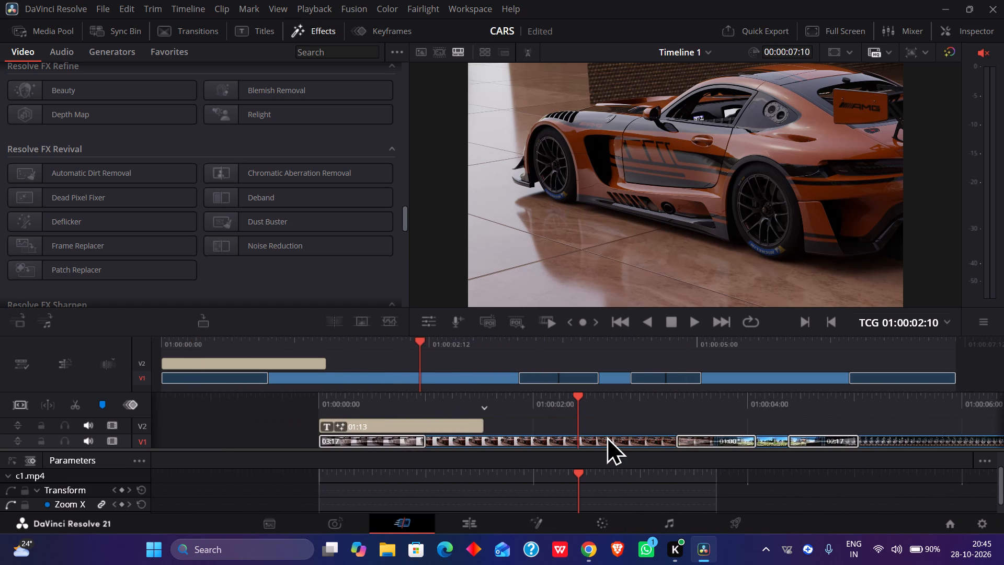
{"action": "scroll", "coordinate": [607, 436], "scroll_direction": "left", "scroll_amount": 1}
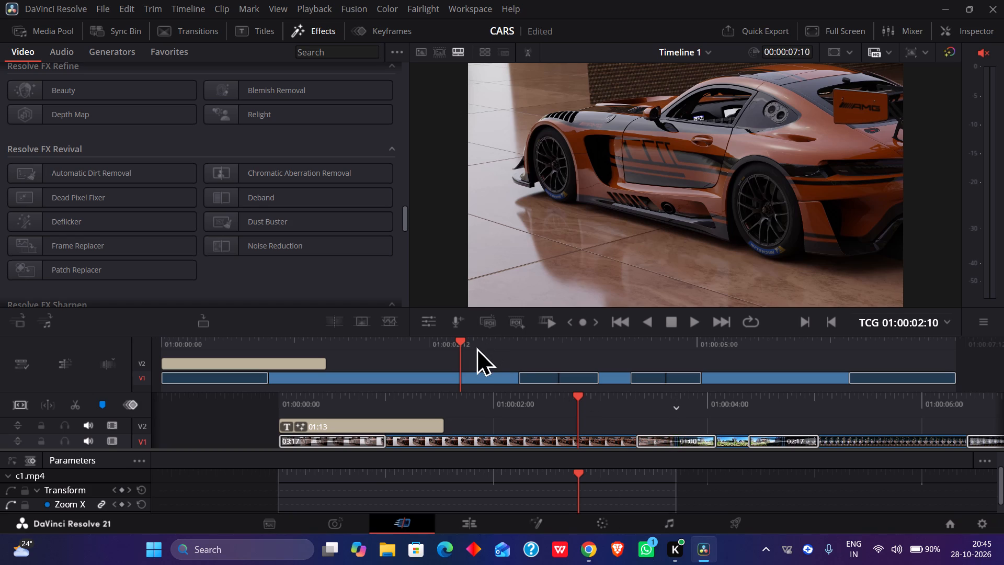
{"action": "scroll", "coordinate": [461, 349], "scroll_direction": "right", "scroll_amount": 3}
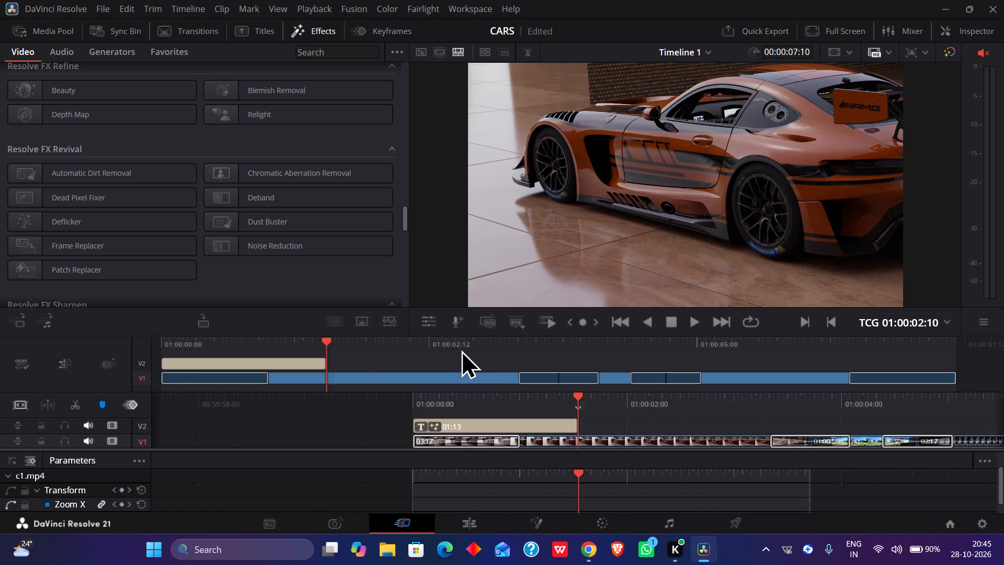
{"action": "scroll", "coordinate": [461, 349], "scroll_direction": "right", "scroll_amount": 5}
{"action": "key", "text": "l"}
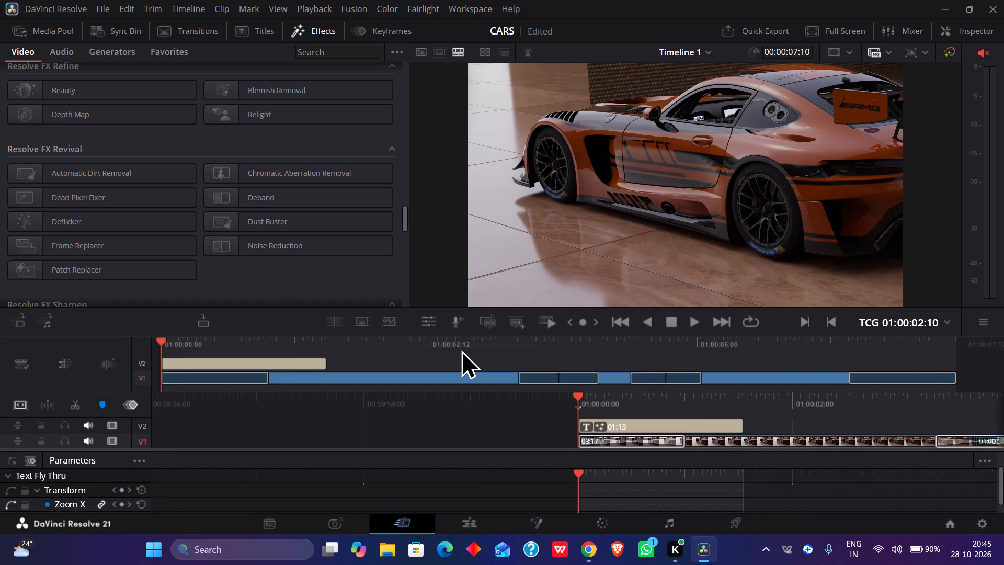
{"action": "type", "text": "LLL"}
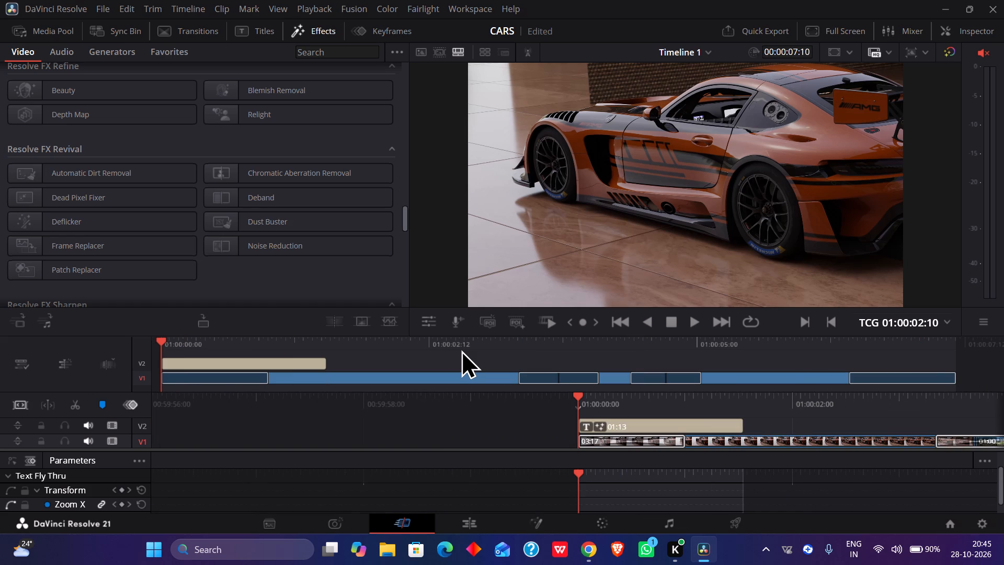
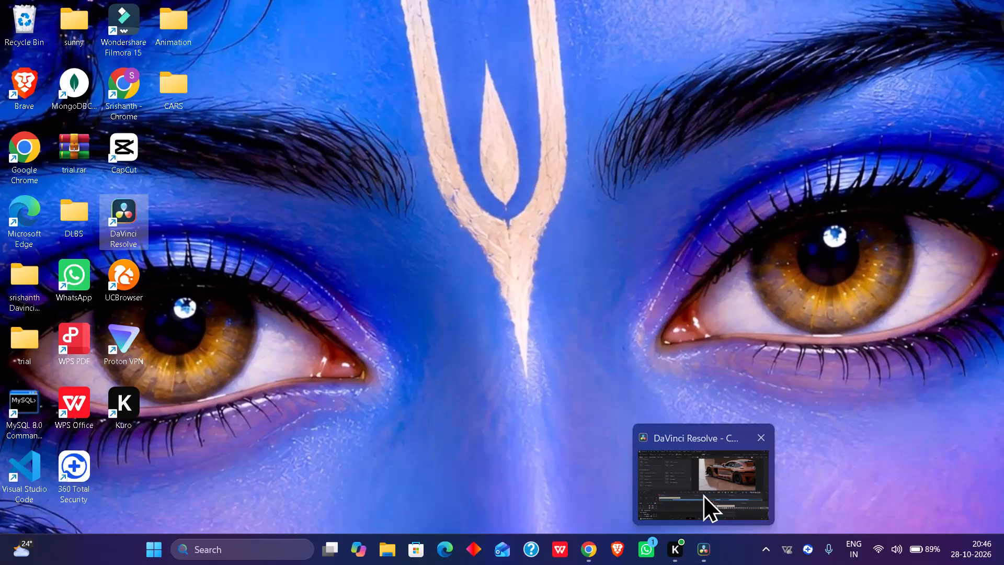
Switch back to DaVinci Resolve and review Timeline 1 with forward playback, followed by reverse playback to 01:00:00:00.
{"action": "left_click", "coordinate": [703, 493]}
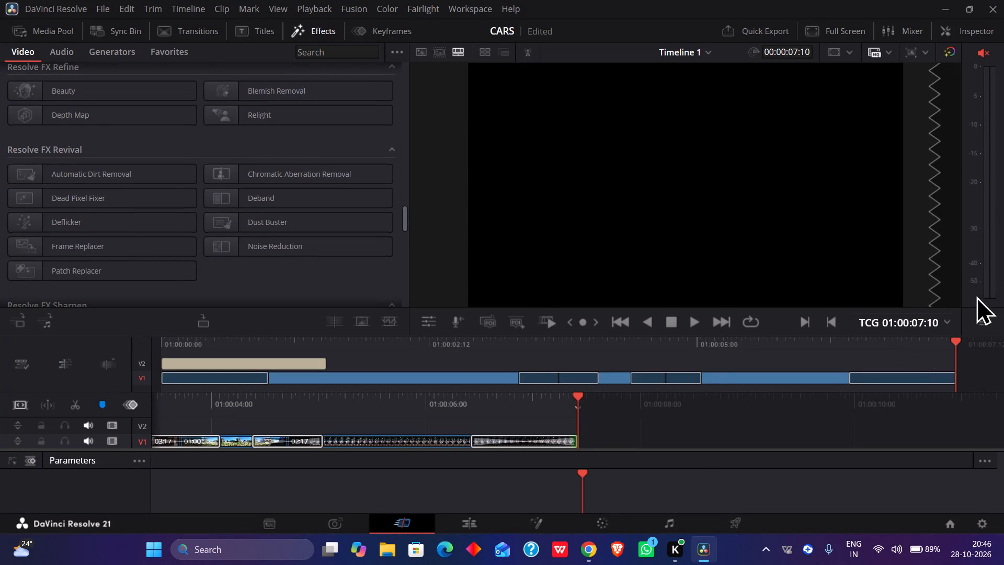
{"action": "scroll", "coordinate": [527, 440], "scroll_direction": "right", "scroll_amount": 9}
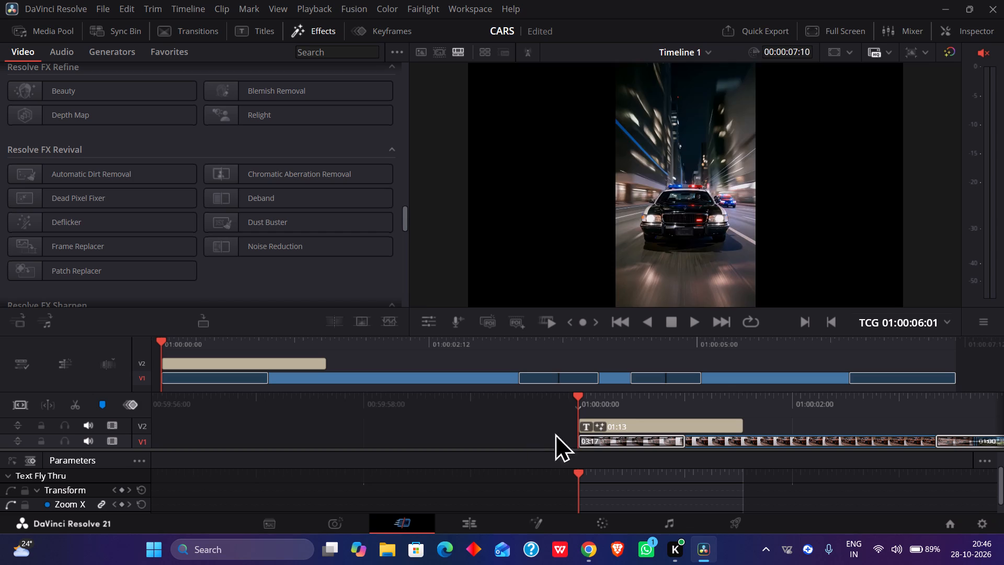
{"action": "type", "text": ",L"}
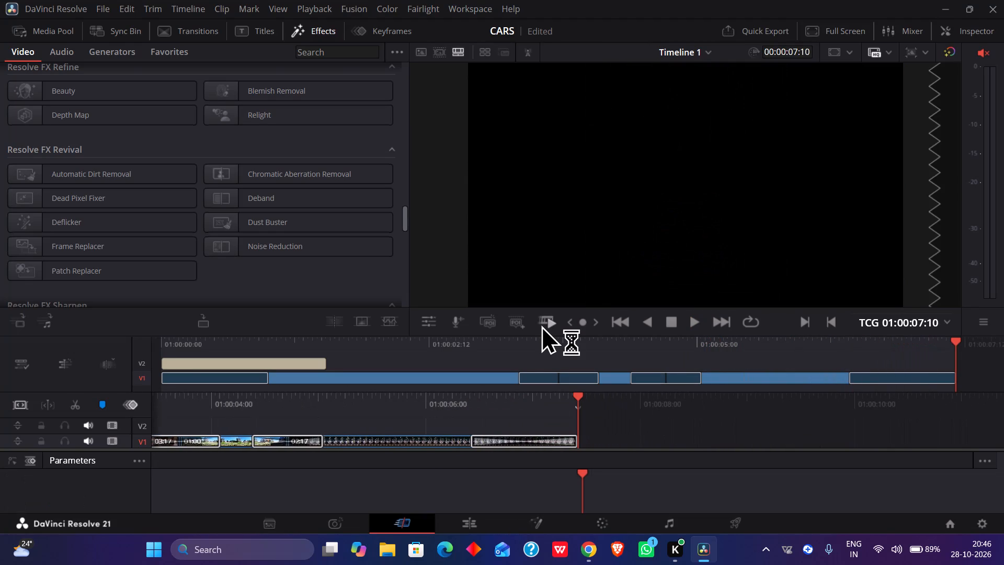
{"action": "key", "text": "l"}
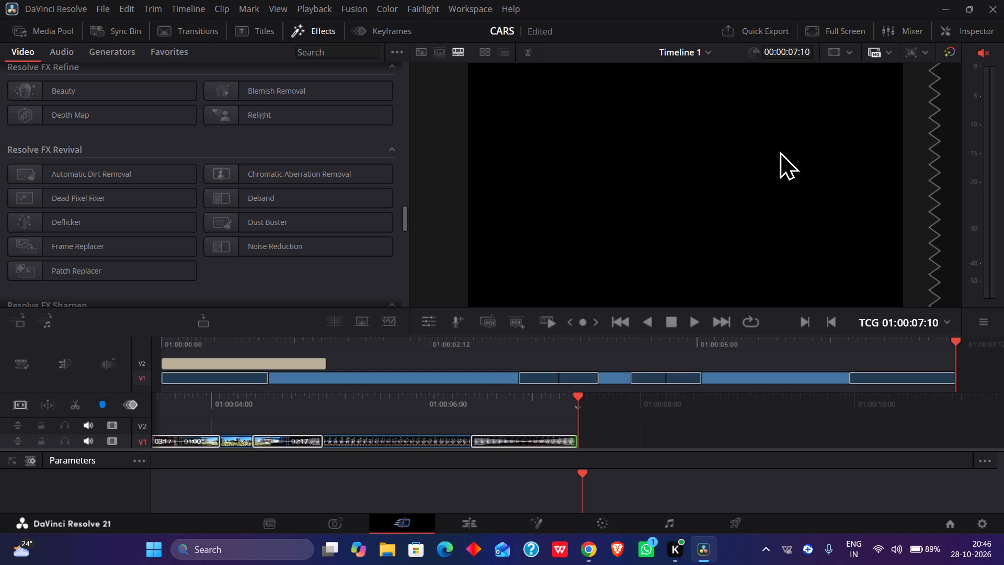
{"action": "key", "text": "j"}
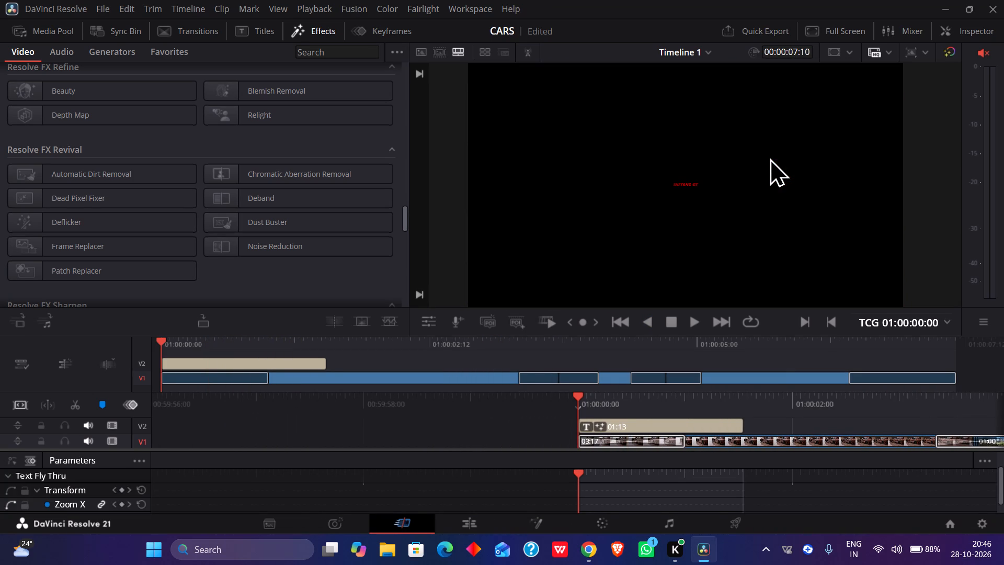
Close DaVinci Resolve with the CARS project open.
{"action": "left_click", "coordinate": [1001, 8]}
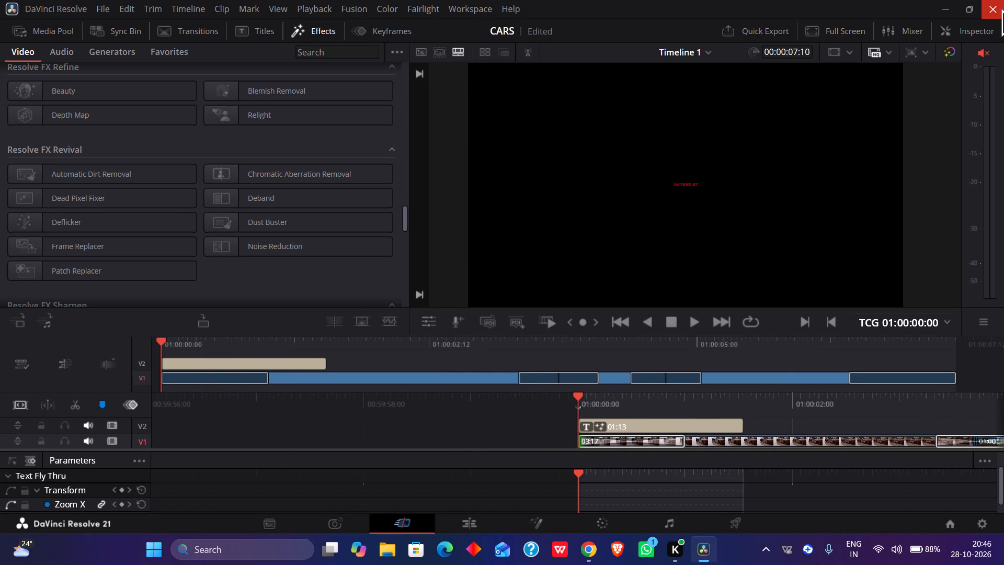
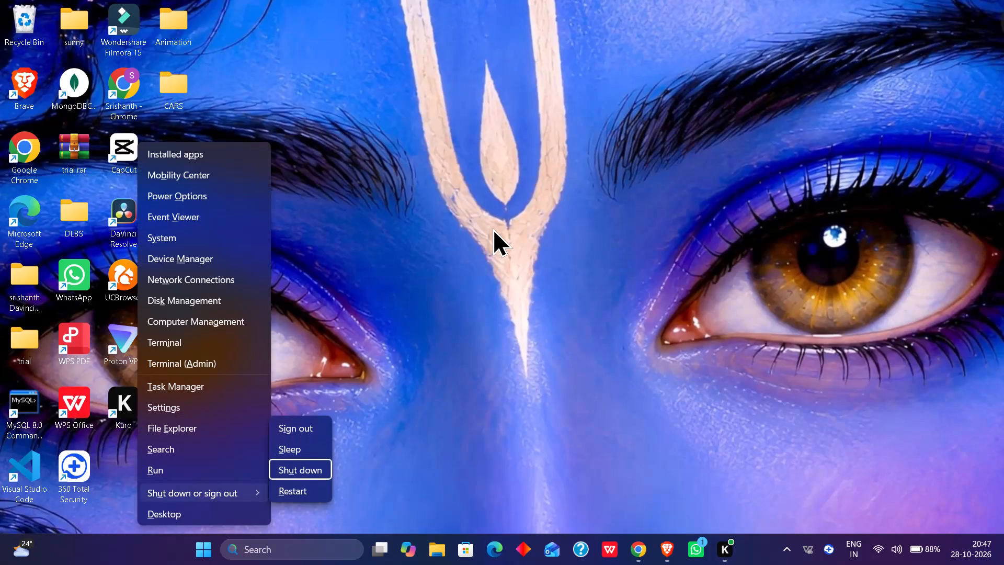
Shut down the Windows computer.
{"action": "key", "text": "shift+Return"}
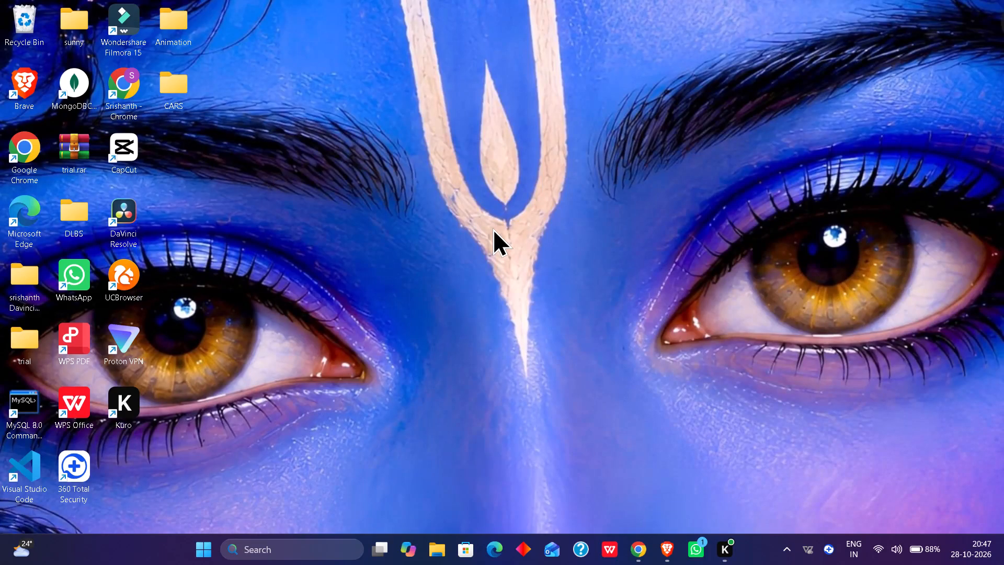